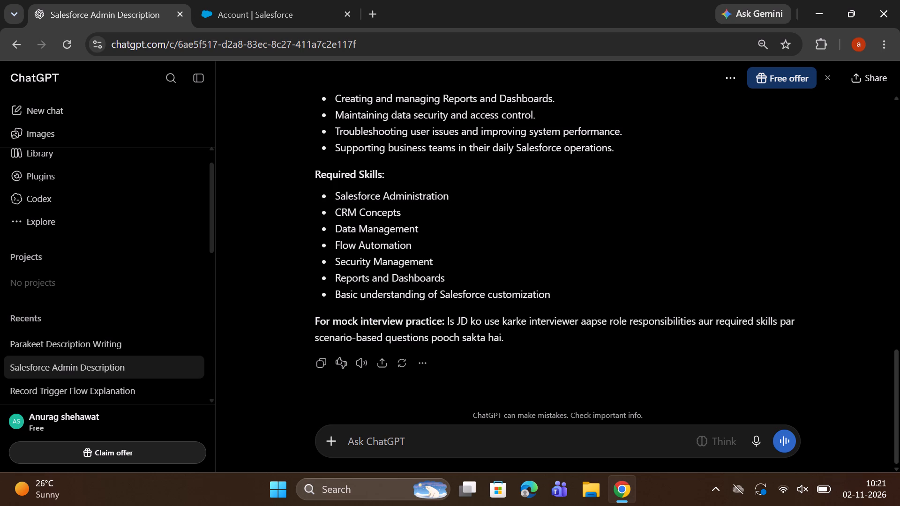
Switch to Salesforce Setup, search the setup navigation for "flow" and open the Flows page.
click(230, 17)
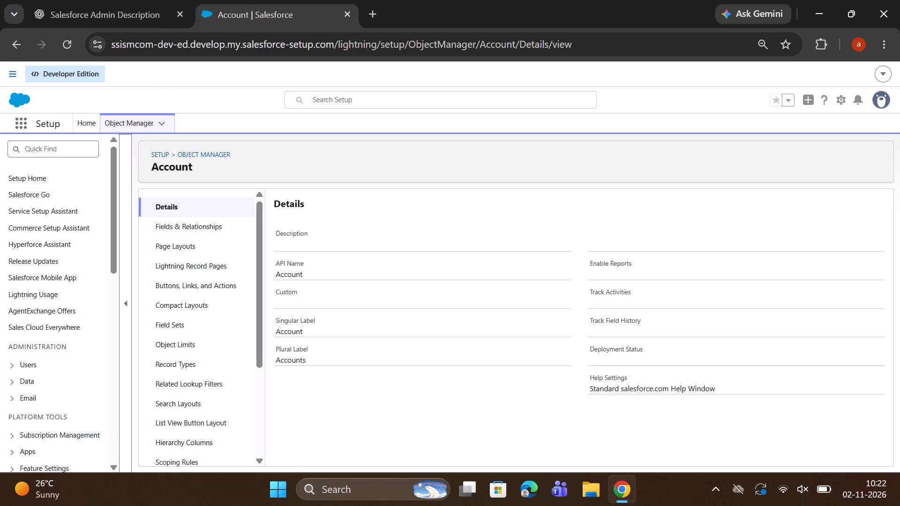
click(65, 147)
text(flow)
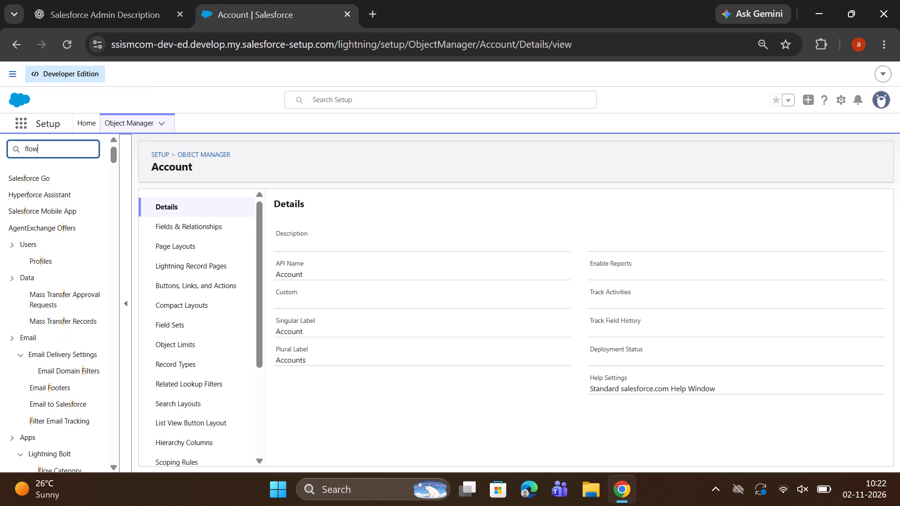
click(35, 286)
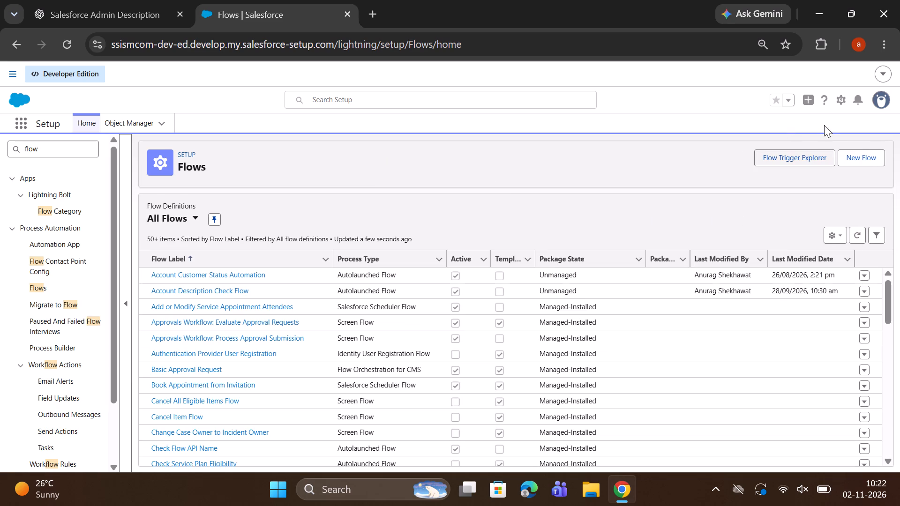
Start a new flow and browse the types and templates in the Triggered Automations category.
click(863, 152)
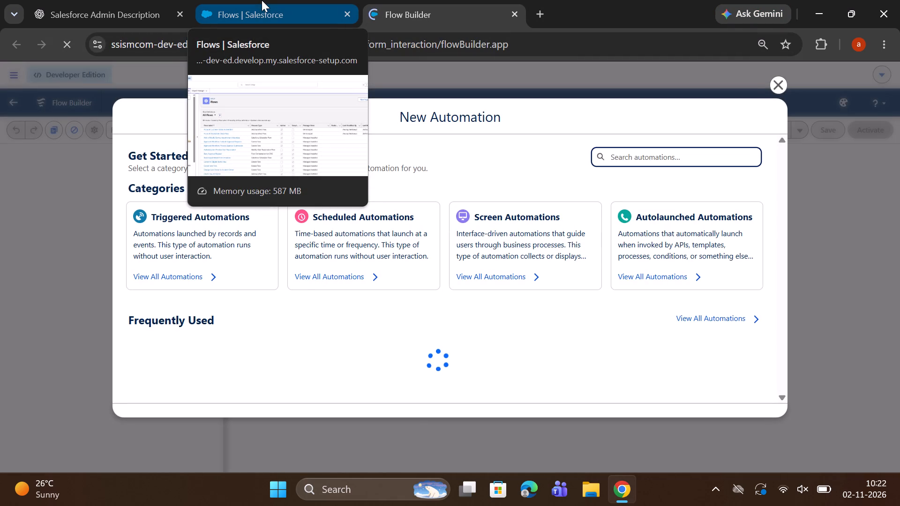
click(228, 261)
scroll(228, 261, down, 1)
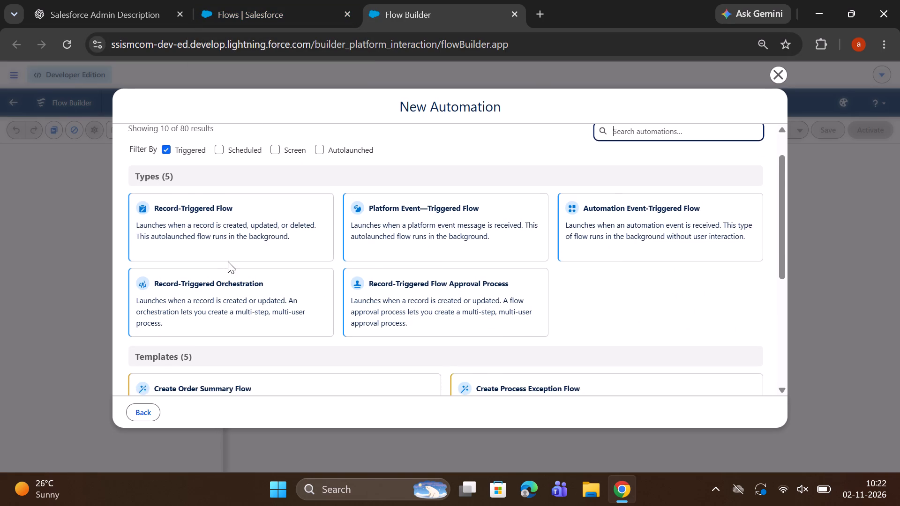
scroll(403, 260, down, 2)
scroll(403, 260, up, 3)
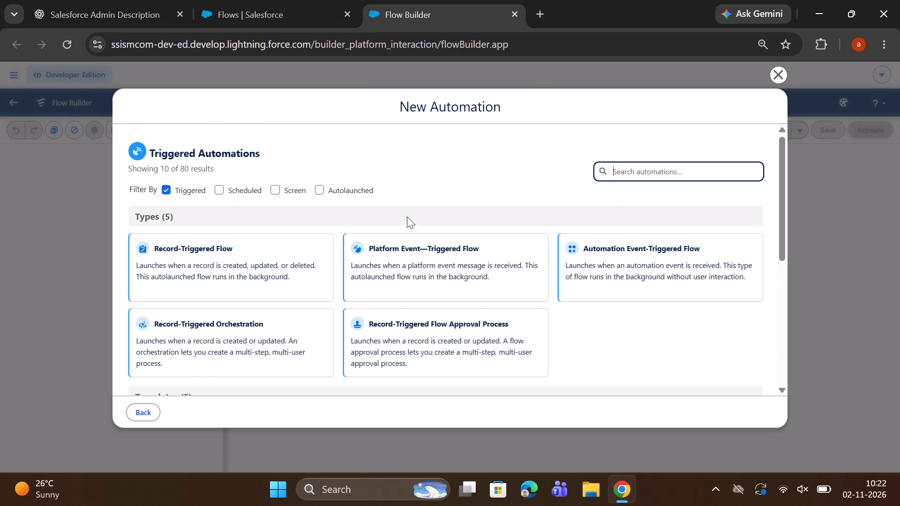
scroll(227, 298, up, 1)
scroll(227, 298, down, 3)
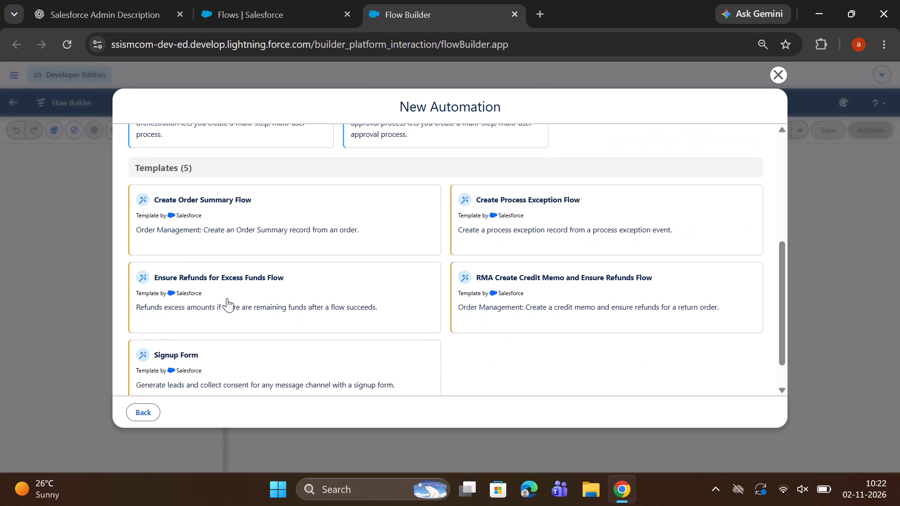
scroll(227, 298, up, 1)
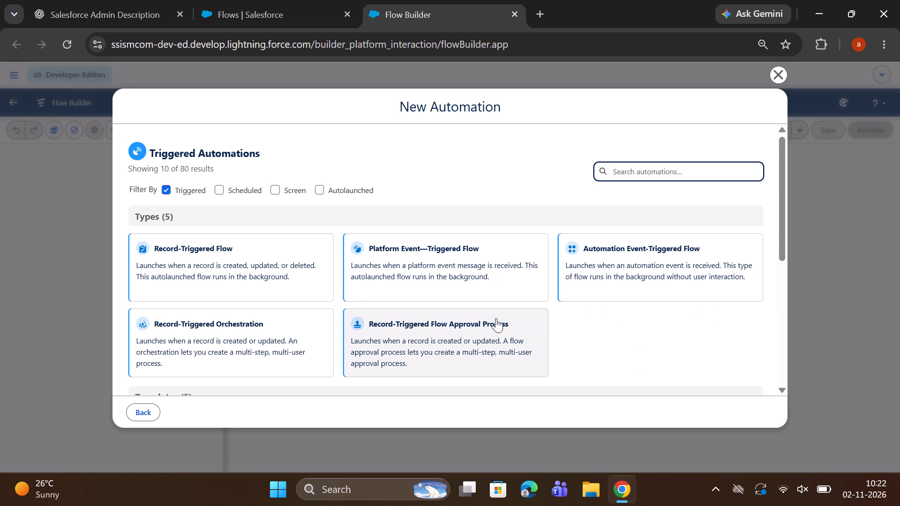
Filter the automations to Screen only, without Triggered, and create a new Screen Flow.
click(296, 182)
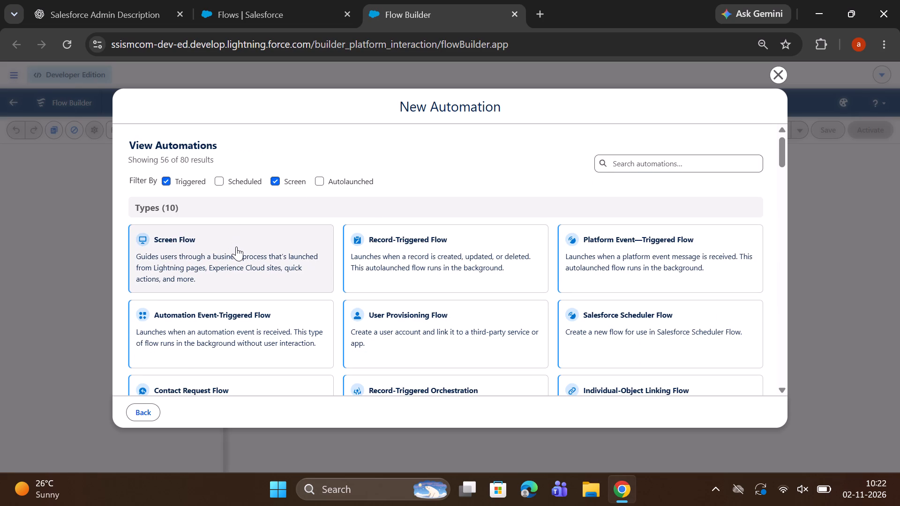
scroll(236, 246, down, 1)
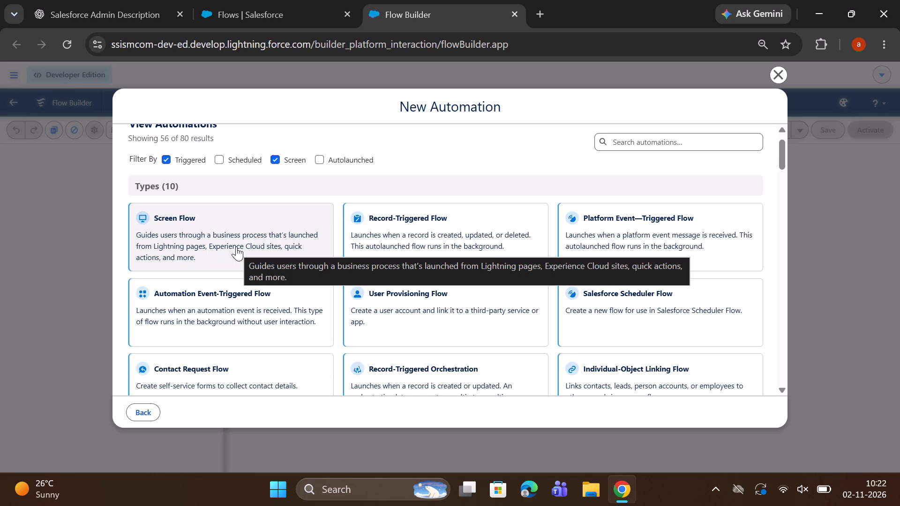
scroll(236, 246, down, 1)
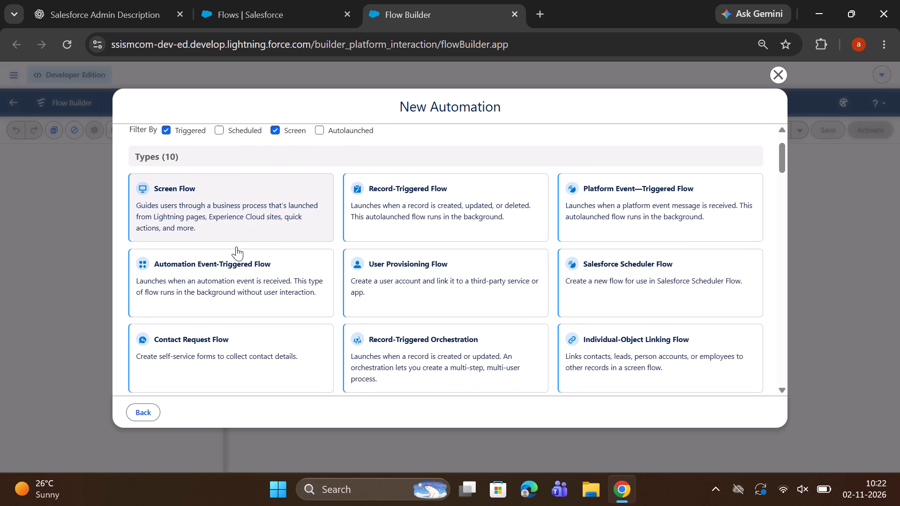
scroll(236, 246, down, 3)
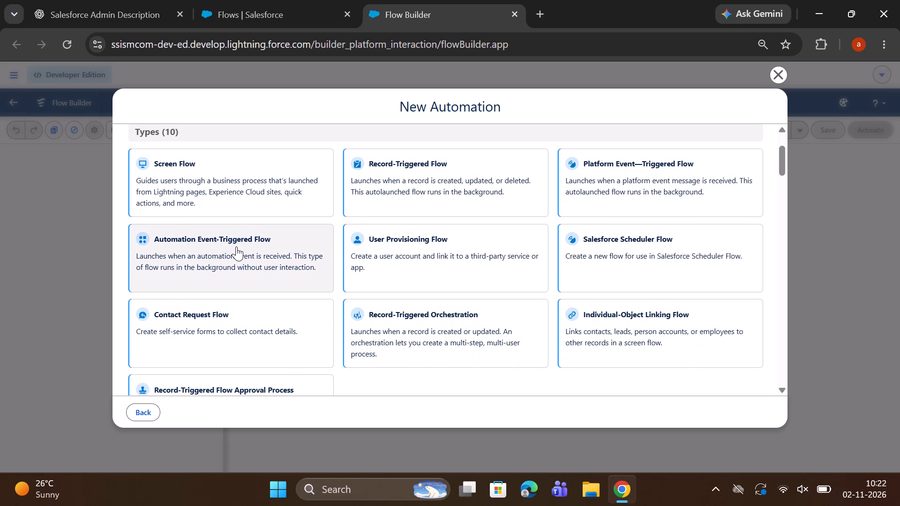
scroll(236, 246, down, 1)
scroll(236, 246, up, 7)
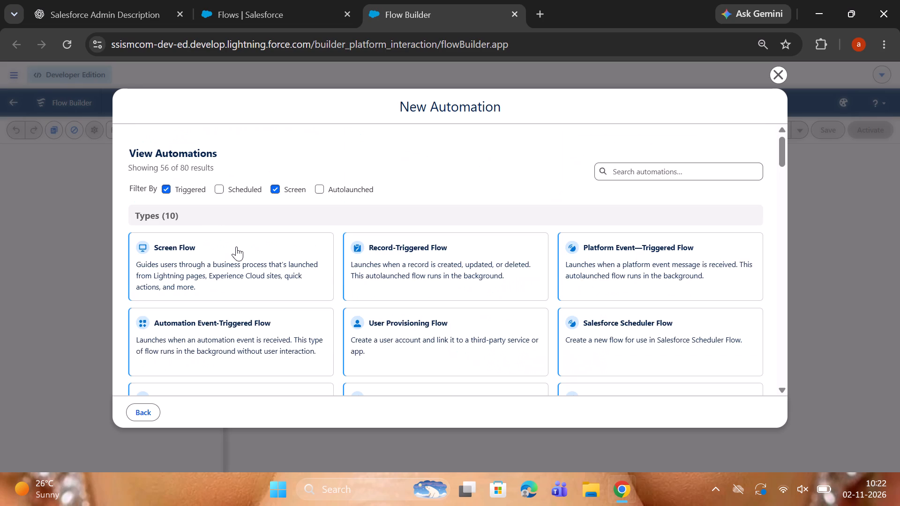
click(164, 188)
scroll(344, 284, down, 5)
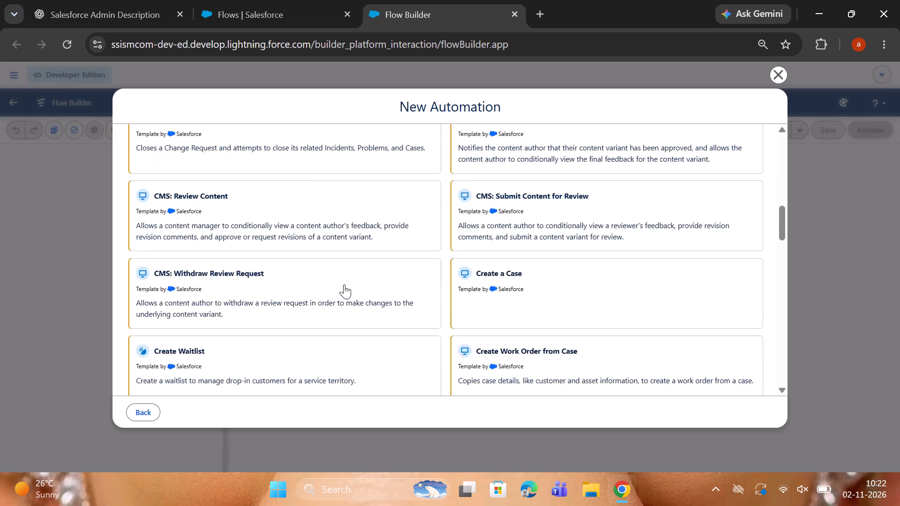
scroll(344, 284, up, 12)
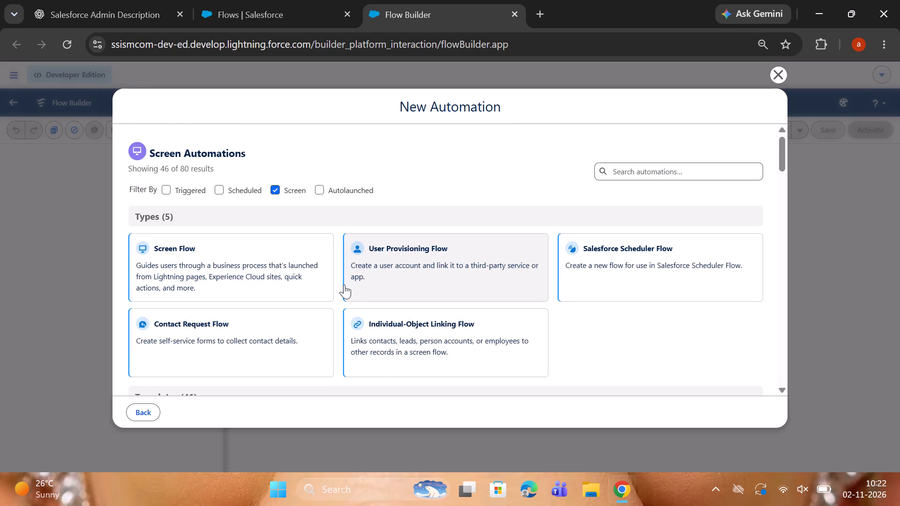
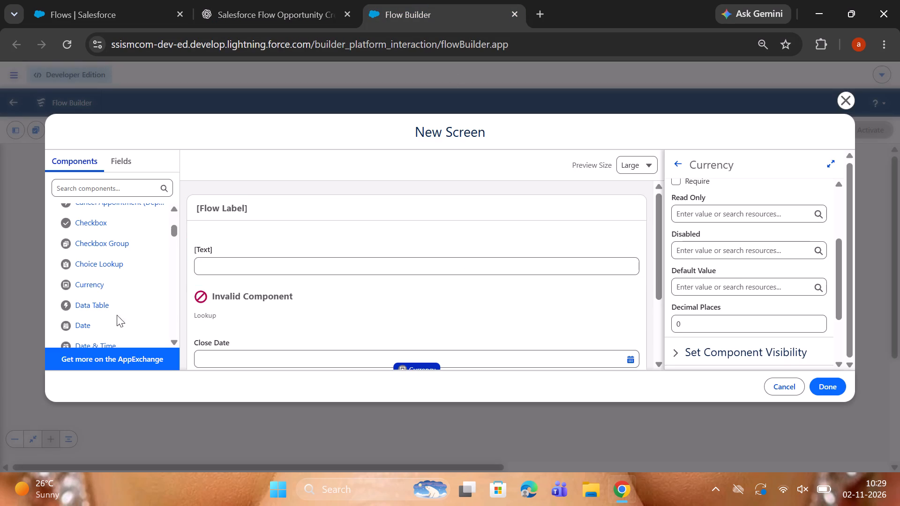
scroll(93, 312, down, 2)
scroll(93, 312, up, 7)
scroll(93, 312, down, 1)
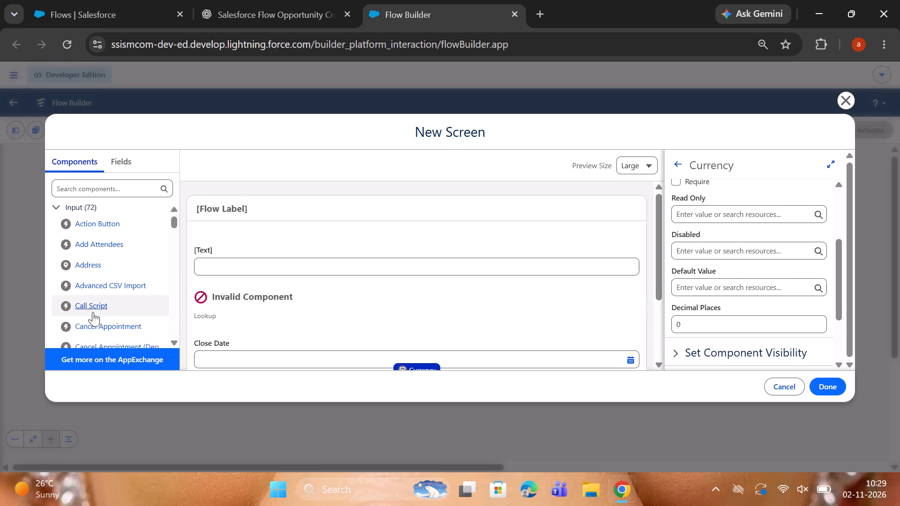
scroll(93, 312, down, 5)
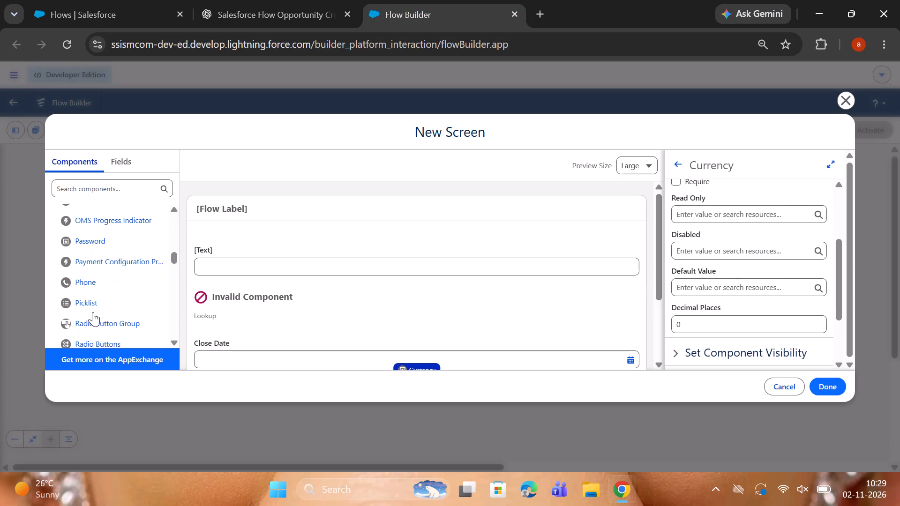
scroll(93, 312, down, 2)
scroll(93, 312, up, 3)
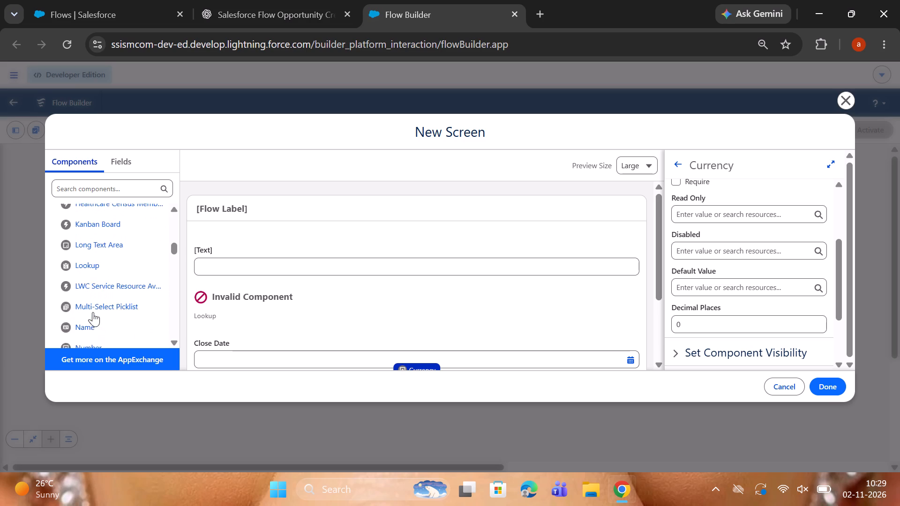
scroll(93, 312, up, 3)
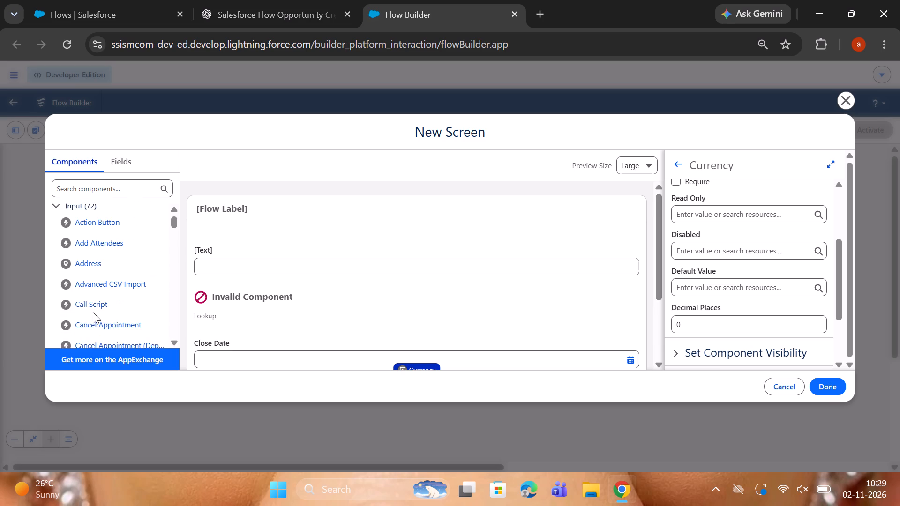
scroll(90, 238, down, 10)
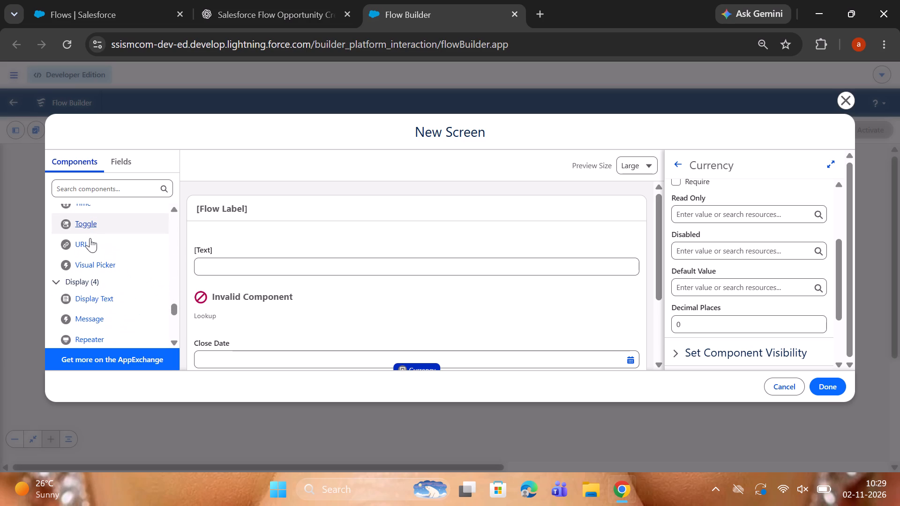
scroll(90, 238, down, 4)
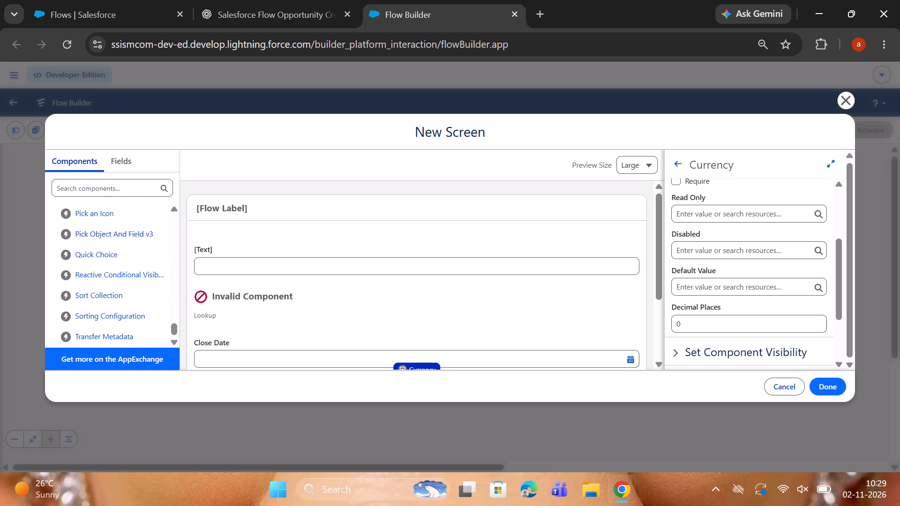
Search the components for num and add a Number component below Amount, labelled Discount Percentage with API name Discount_Percentage.
click(104, 193)
text(num)
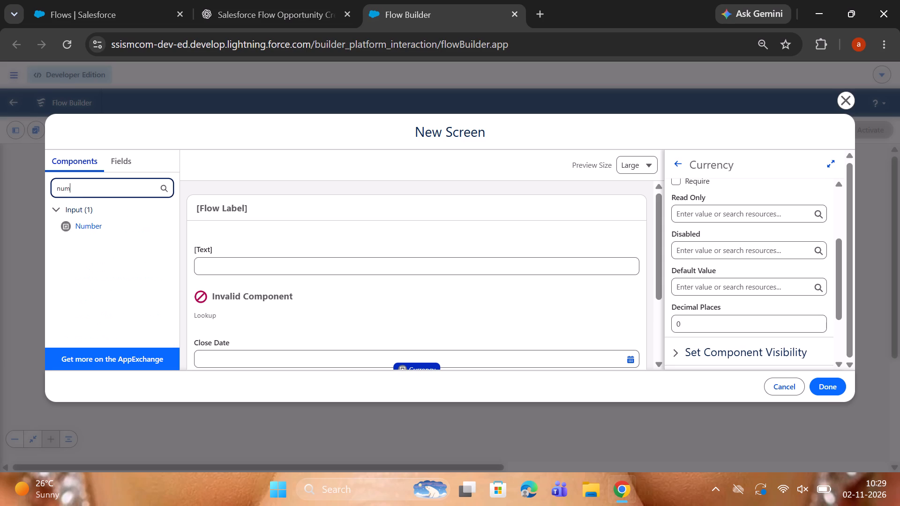
scroll(276, 269, down, 3)
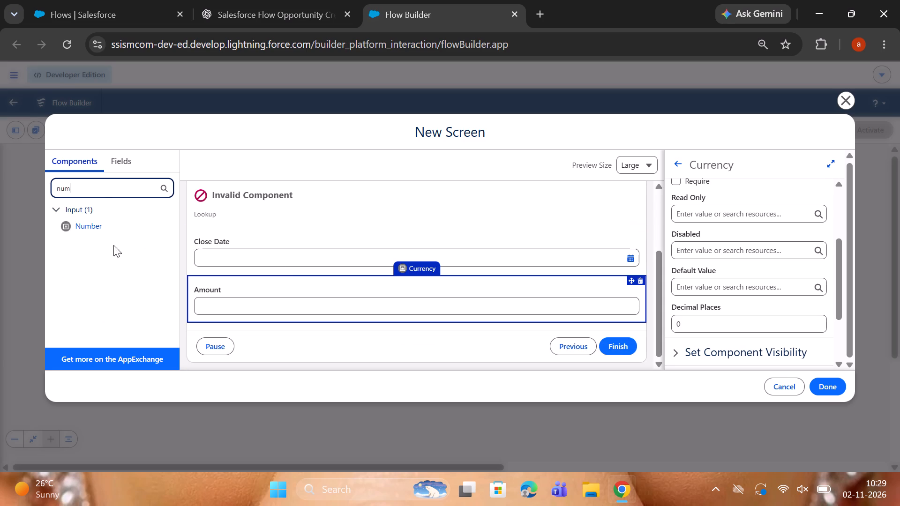
drag(90, 226, 251, 314)
scroll(251, 314, down, 2)
click(693, 225)
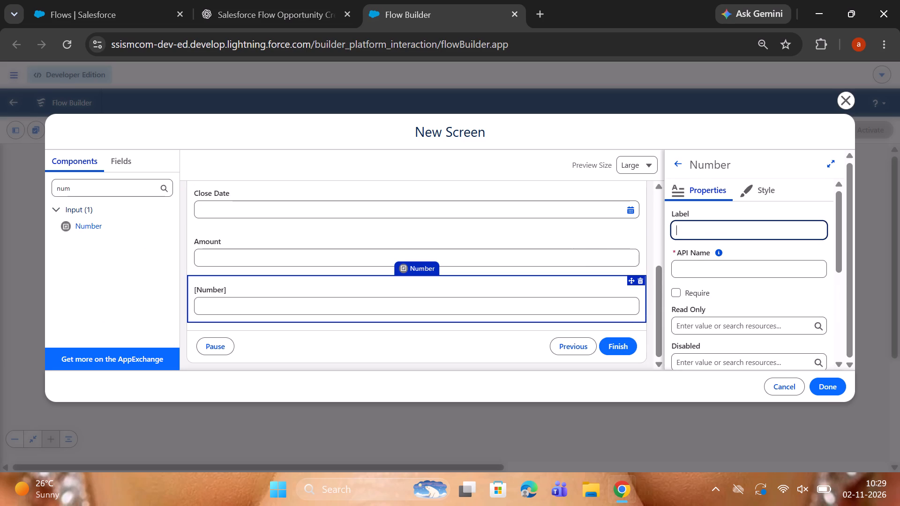
key(ctrl+v)
click(719, 275)
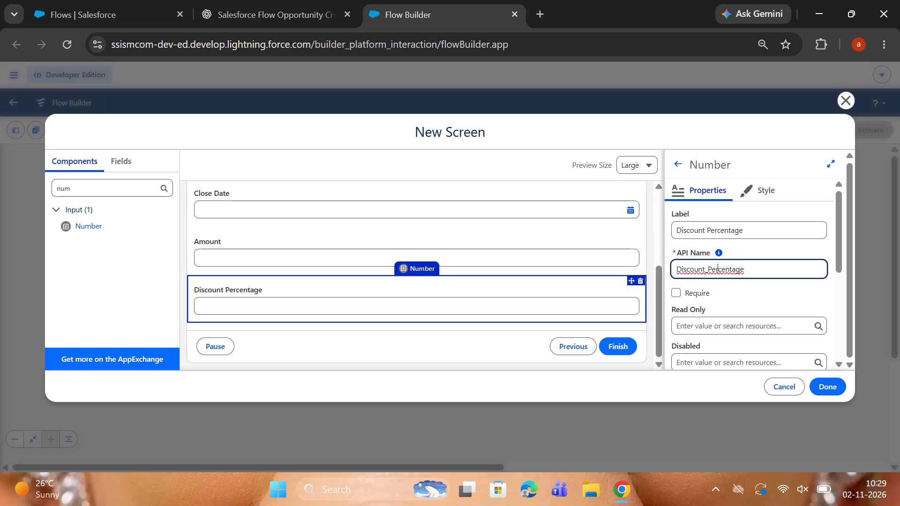
Open the properties of the Lookup component above Close Date and close the ChatGPT conversation.
scroll(483, 263, up, 5)
click(448, 305)
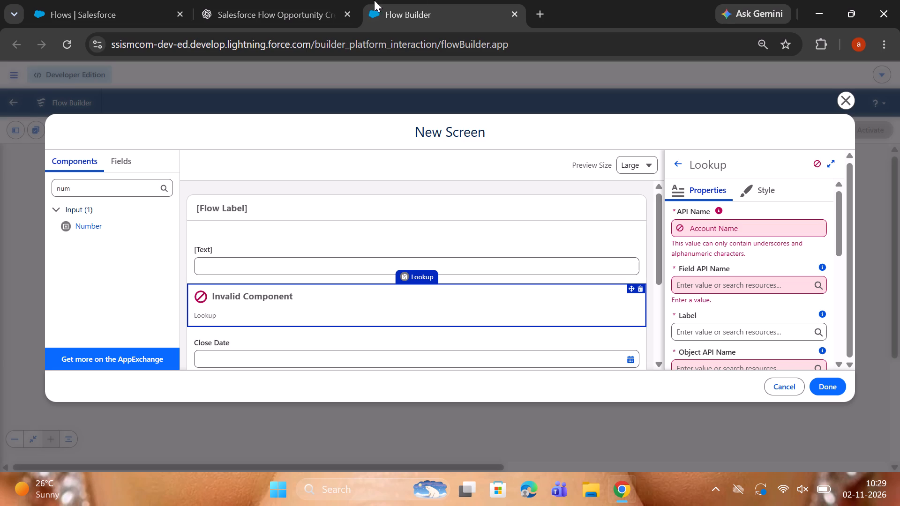
click(346, 17)
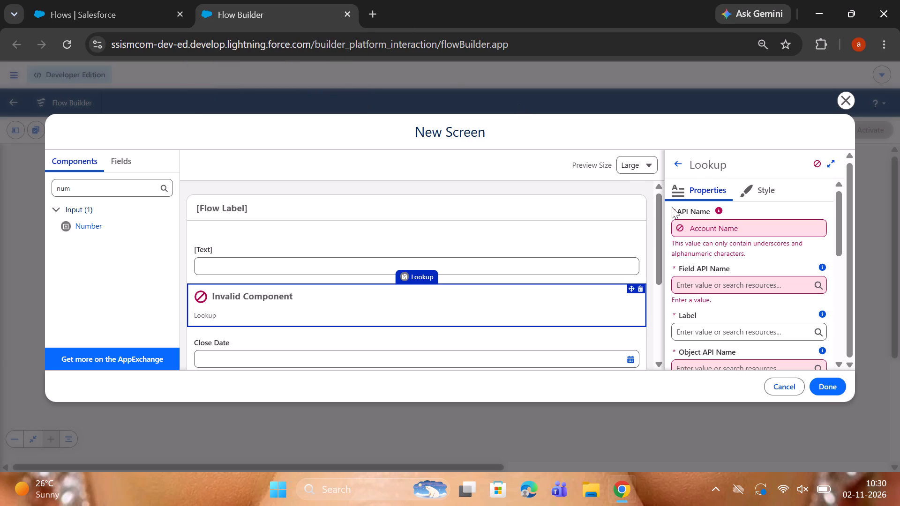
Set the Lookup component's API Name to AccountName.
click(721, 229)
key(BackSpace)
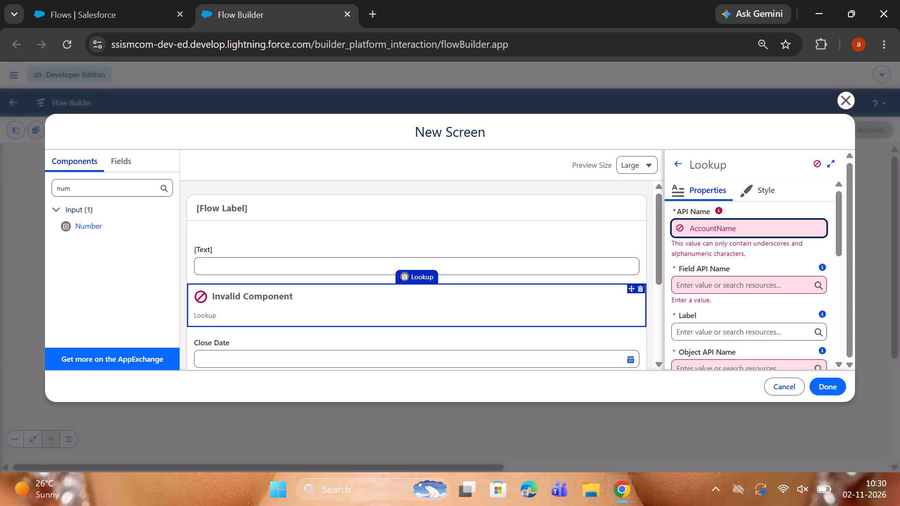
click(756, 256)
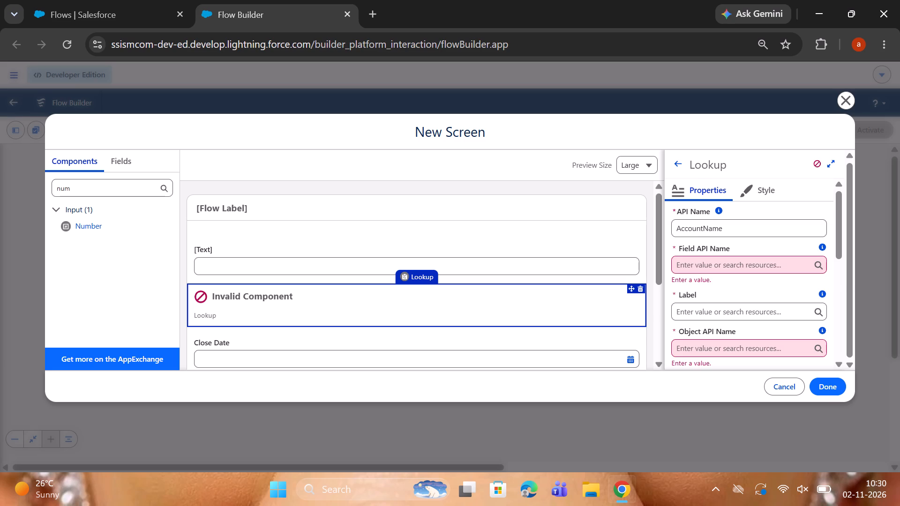
Search the Lookup component's Field API Name resources for Acc, and clear the search text.
click(750, 262)
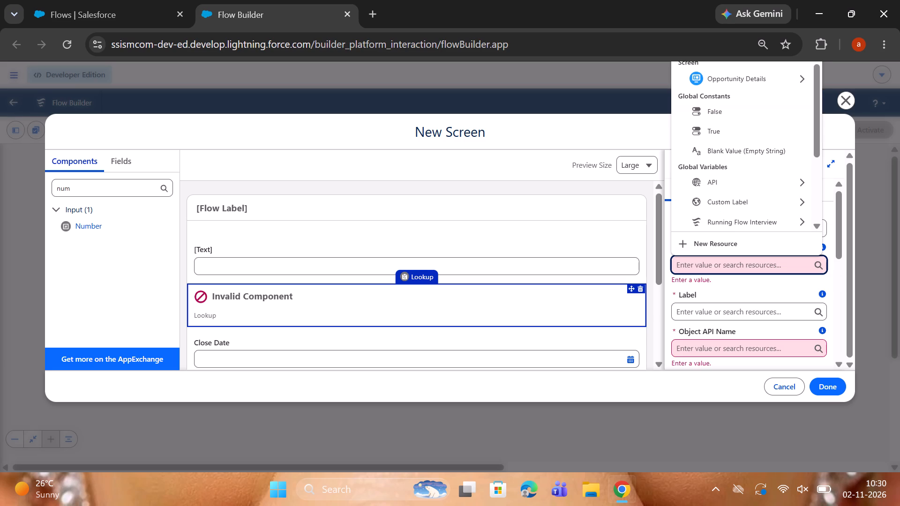
scroll(745, 199, up, 1)
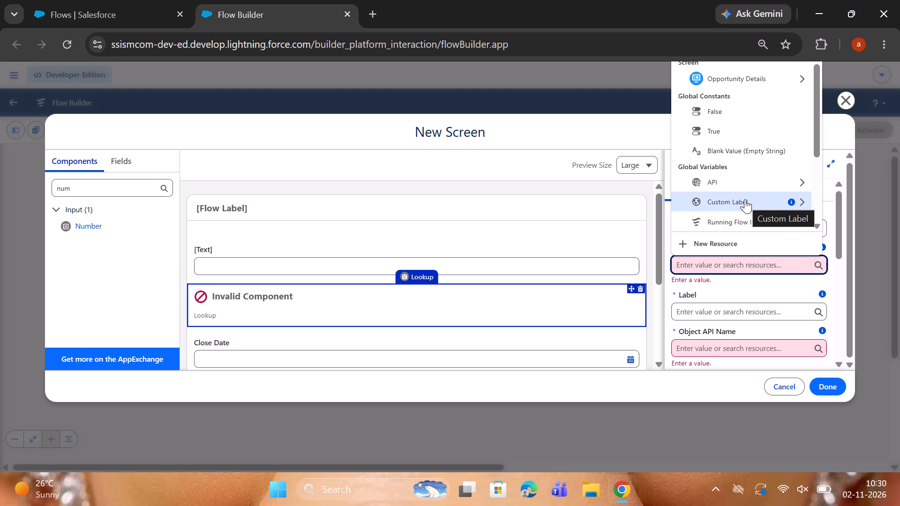
scroll(736, 89, up, 1)
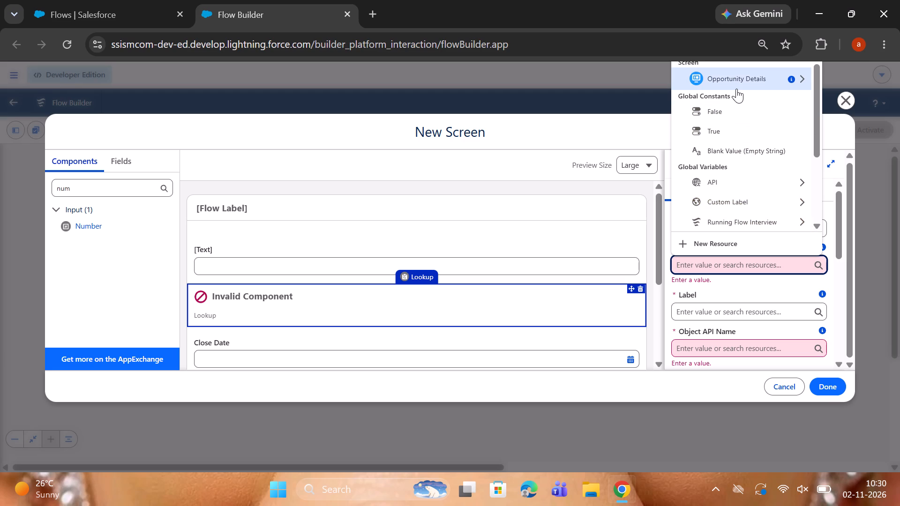
scroll(736, 89, up, 1)
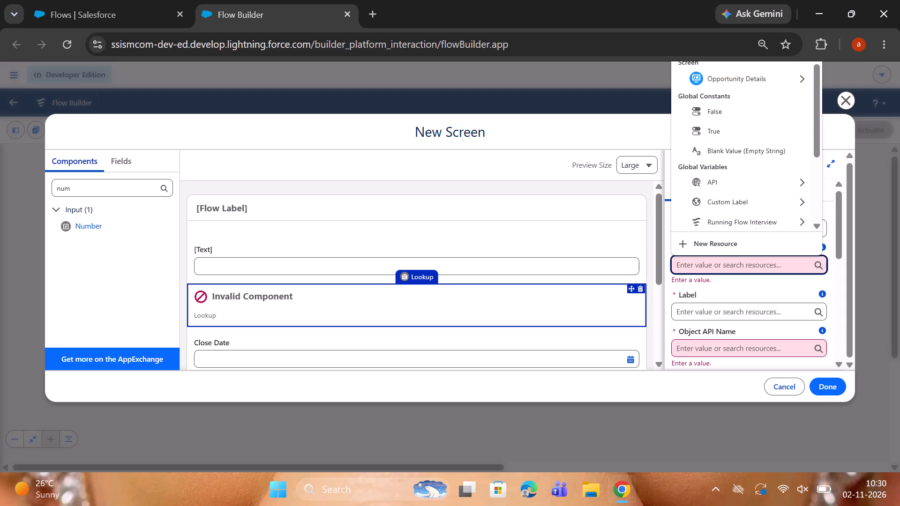
key(a)
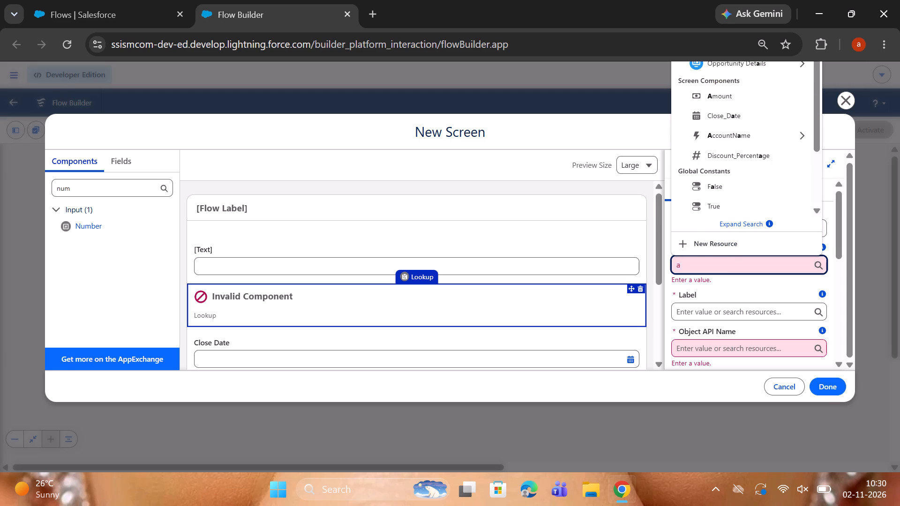
key(BackSpace)
text(Acc)
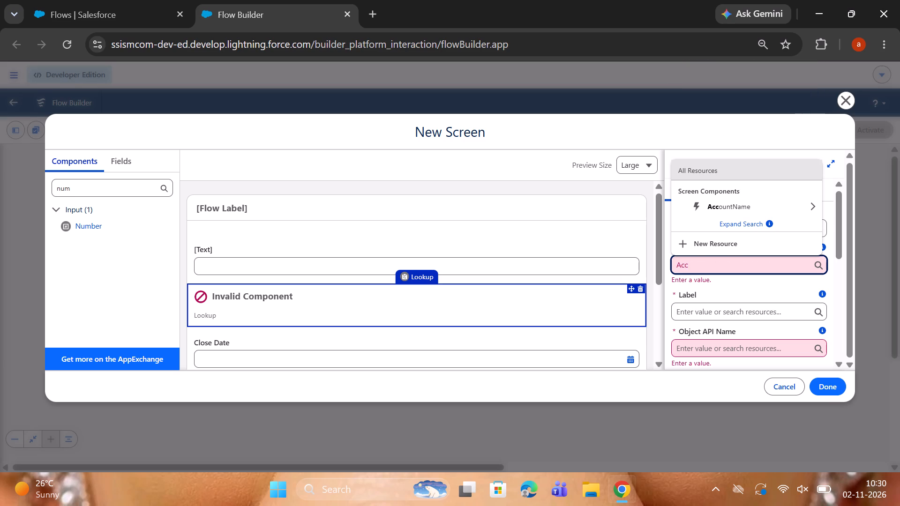
key(o)
key(BackSpace)
key(BackSpace)
key(BackSpace)
key(BackSpace)
key(BackSpace)
key(BackSpace)
key(BackSpace)
key(BackSpace)
key(BackSpace)
key(BackSpace)
click(787, 287)
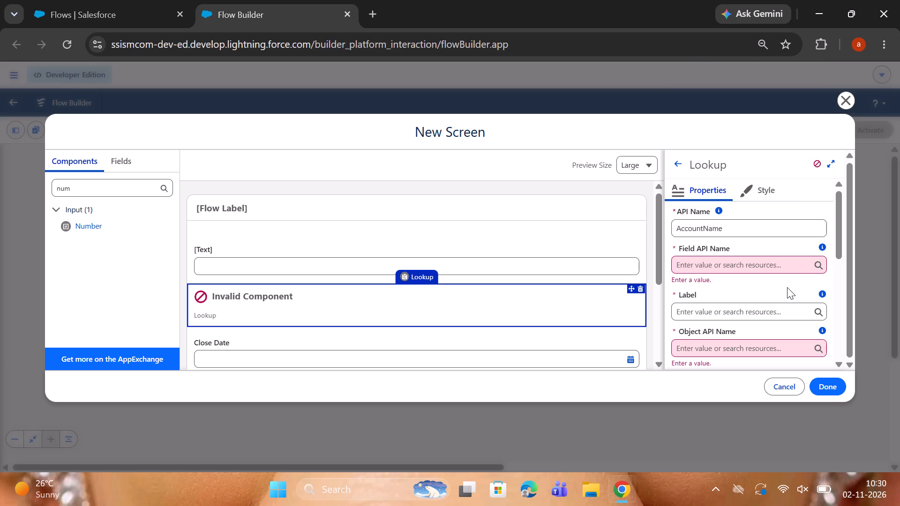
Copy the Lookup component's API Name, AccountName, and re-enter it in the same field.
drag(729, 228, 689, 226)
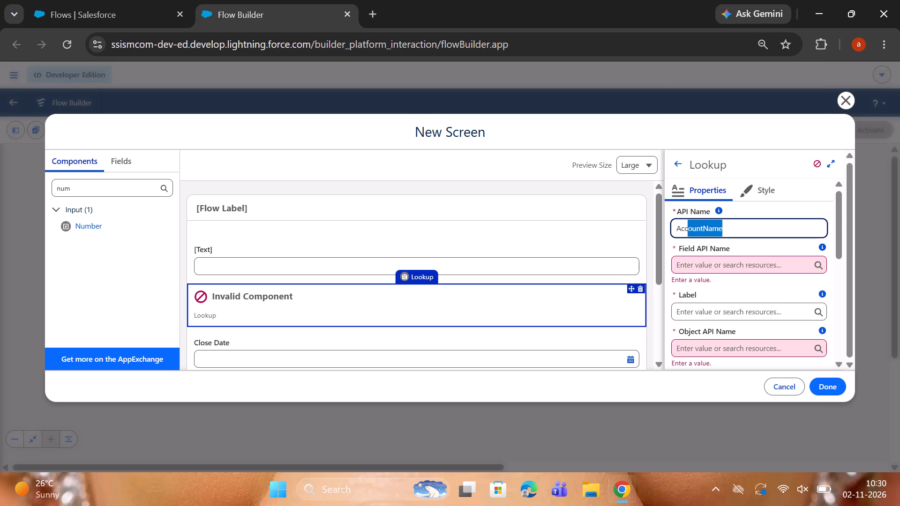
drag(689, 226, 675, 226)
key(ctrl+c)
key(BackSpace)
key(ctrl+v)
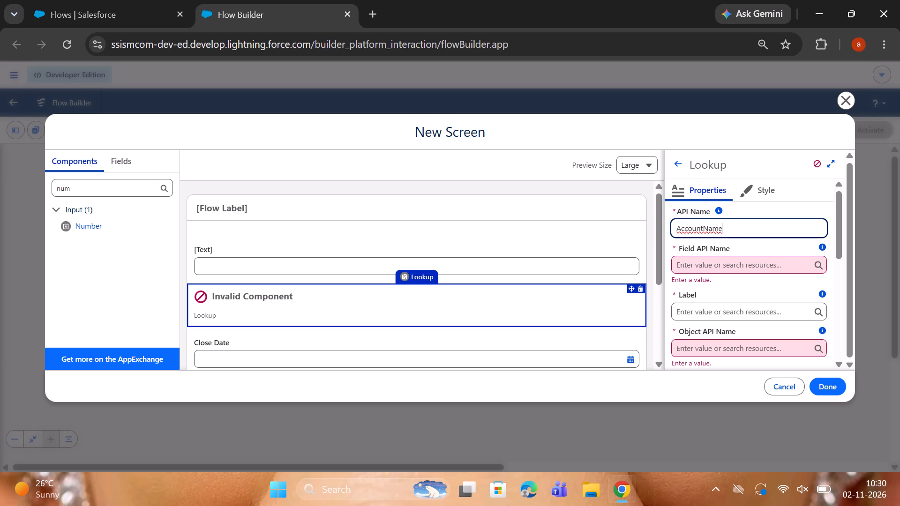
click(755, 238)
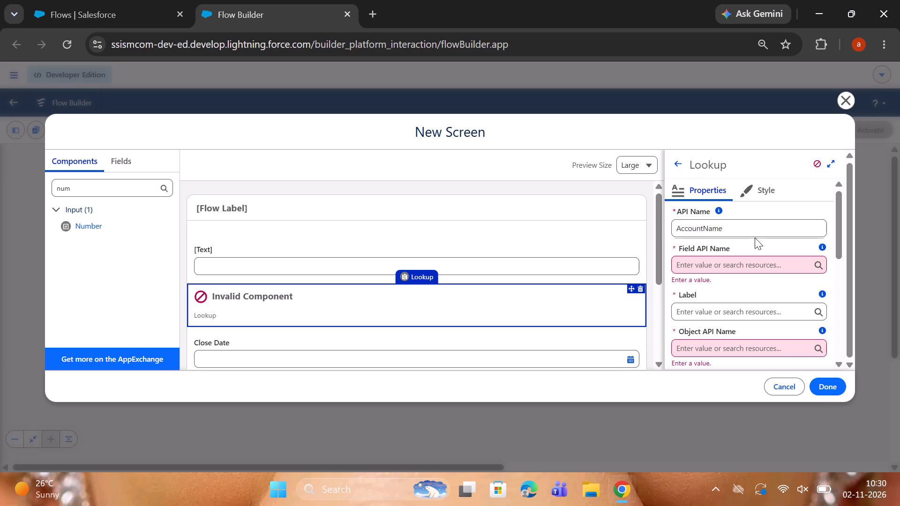
Clear the Lookup component's API Name.
drag(735, 225, 668, 235)
key(BackSpace)
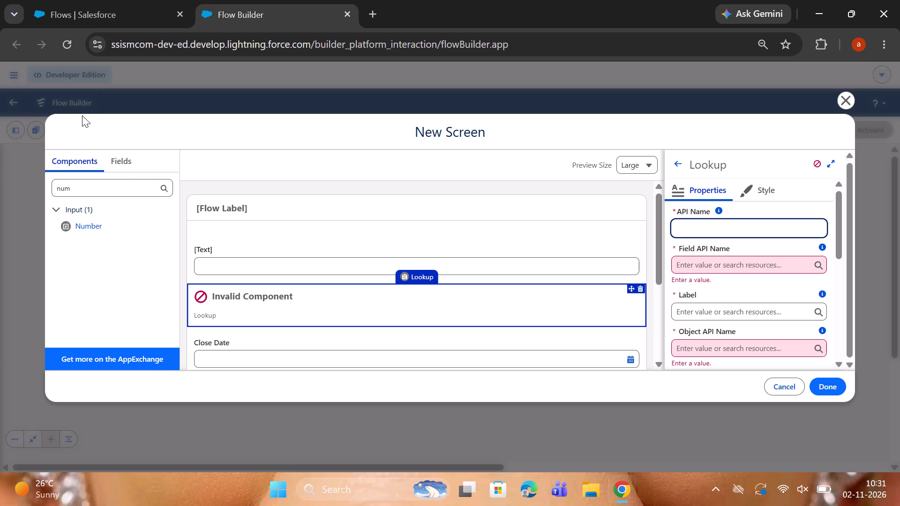
Search the screen components for acc, and clear the search text.
click(113, 159)
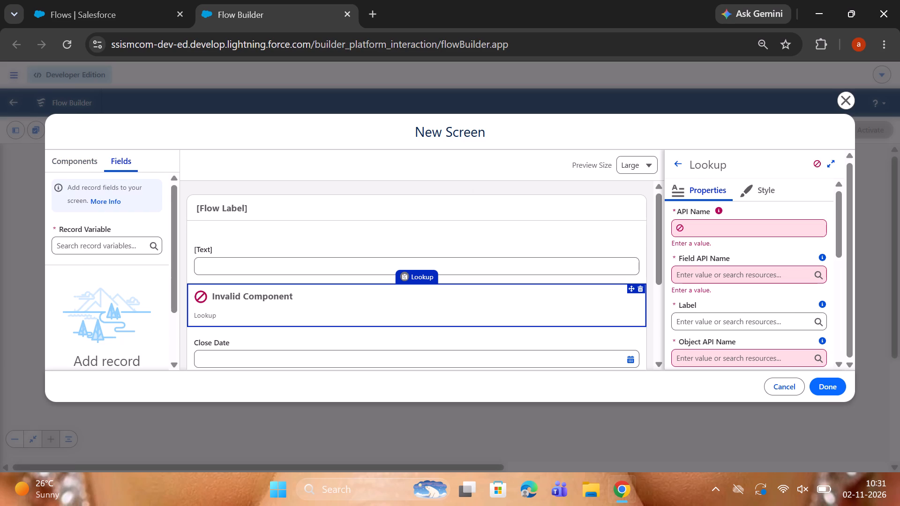
click(87, 247)
click(69, 167)
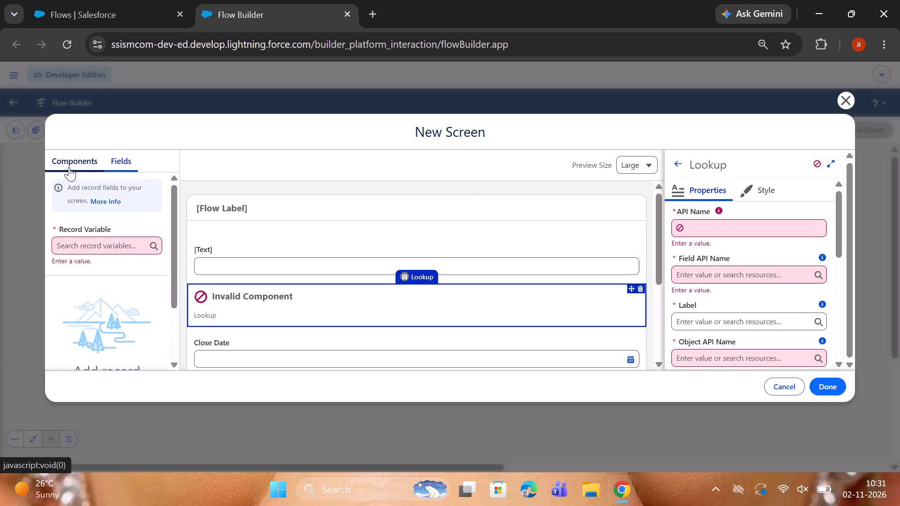
drag(85, 191, 27, 189)
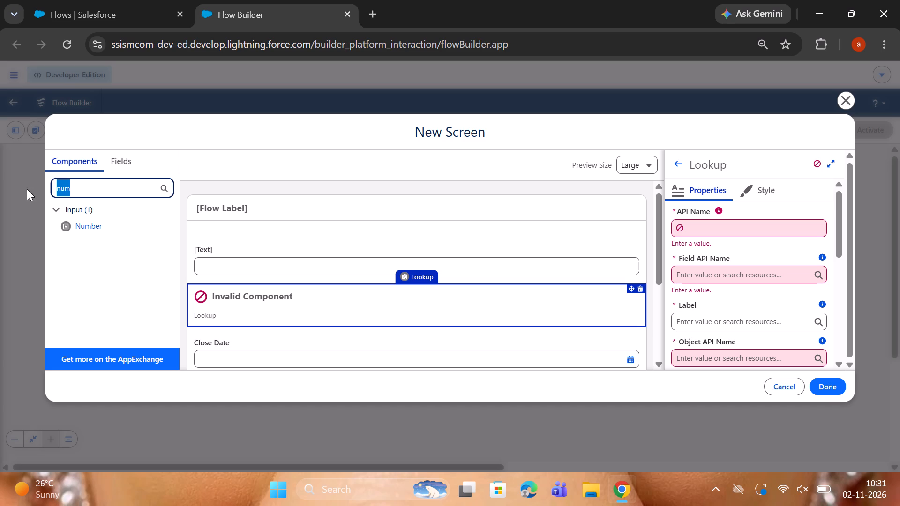
key(BackSpace)
text(acc)
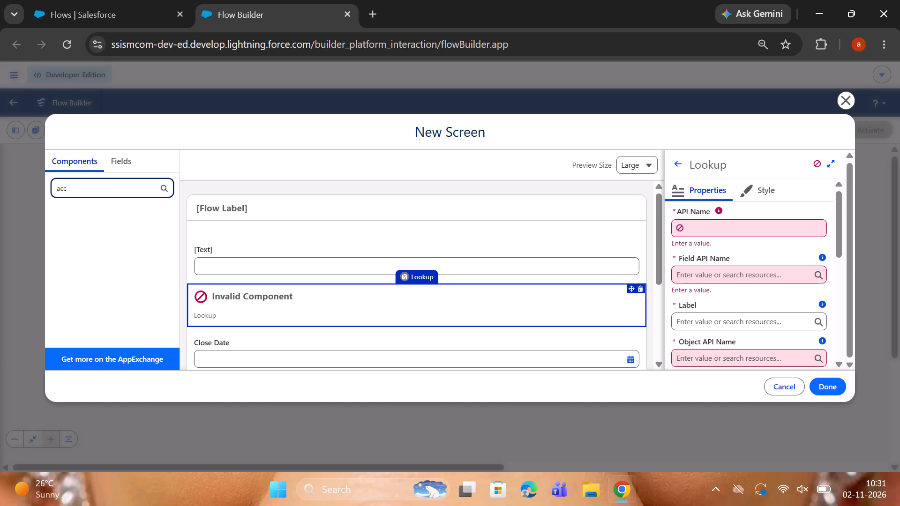
key(BackSpace)
key(BackSpace)
key(BackSpace)
key(BackSpace)
key(BackSpace)
key(BackSpace)
key(BackSpace)
key(BackSpace)
key(BackSpace)
key(BackSpace)
key(BackSpace)
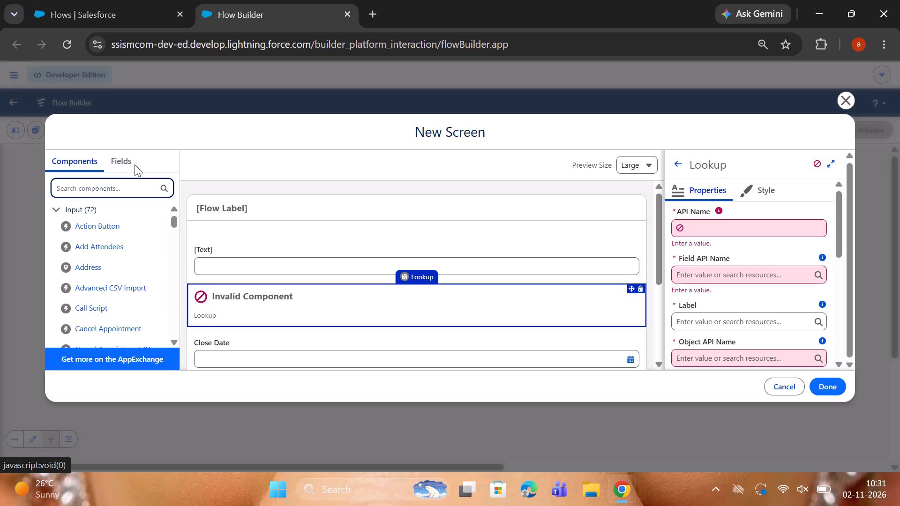
Search the record variables for acc among the record field options, and clear the search text.
click(197, 167)
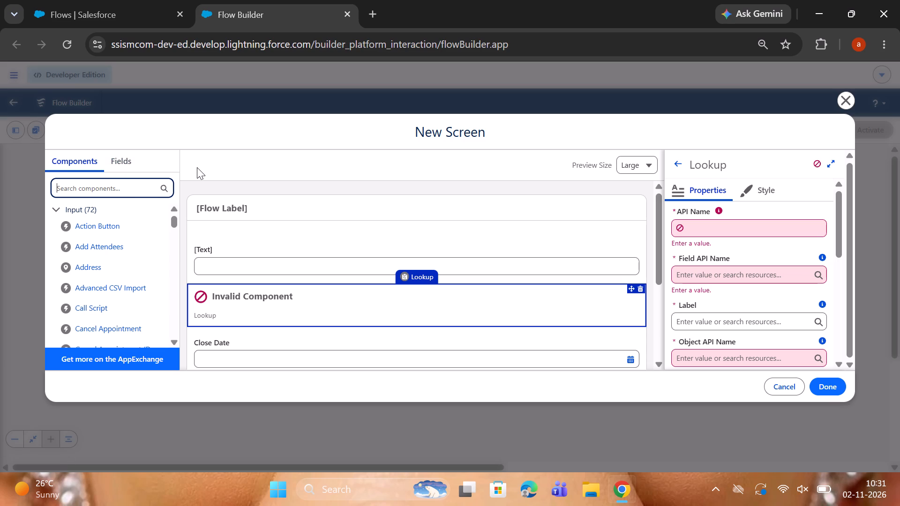
click(126, 159)
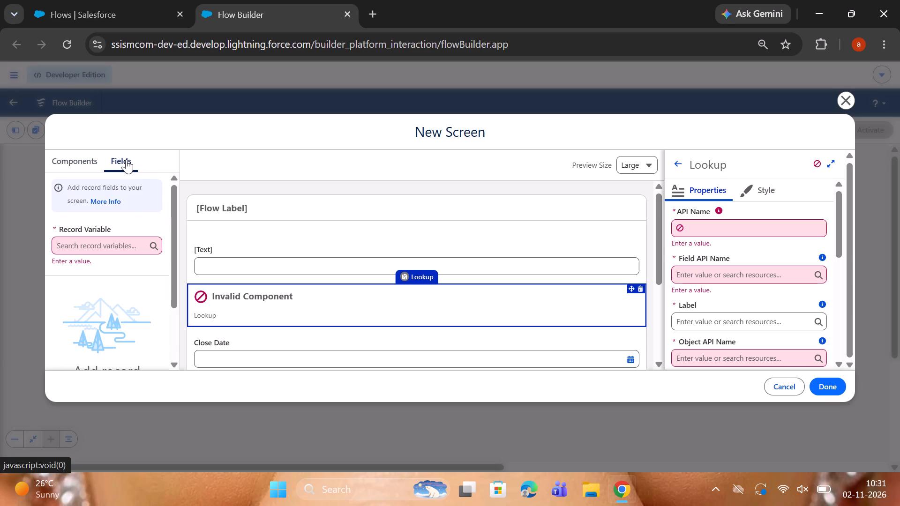
click(103, 243)
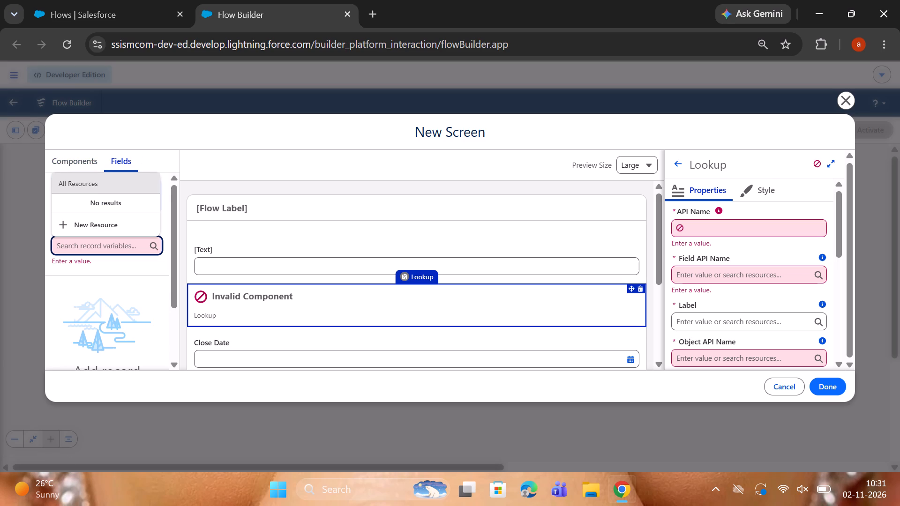
text(acc)
key(BackSpace)
key(BackSpace)
key(BackSpace)
key(BackSpace)
key(BackSpace)
key(BackSpace)
key(BackSpace)
key(BackSpace)
key(BackSpace)
key(BackSpace)
key(BackSpace)
key(BackSpace)
key(BackSpace)
key(BackSpace)
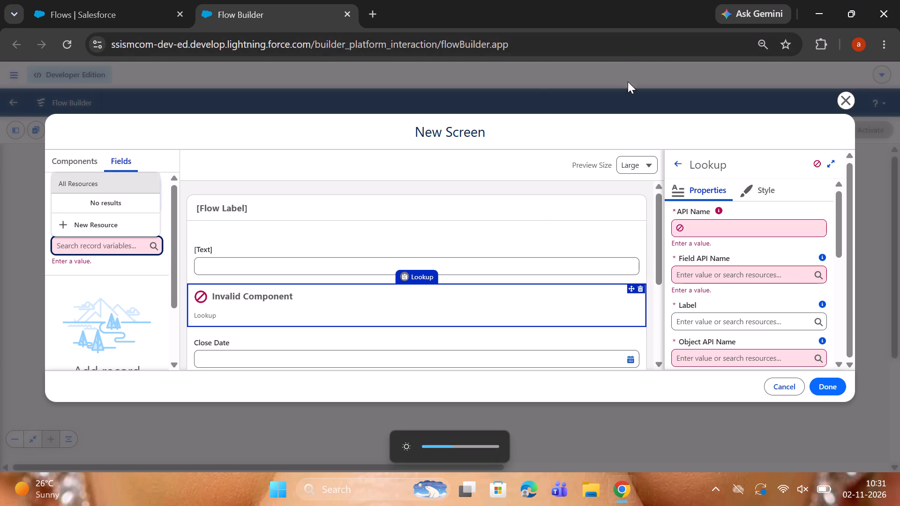
click(630, 101)
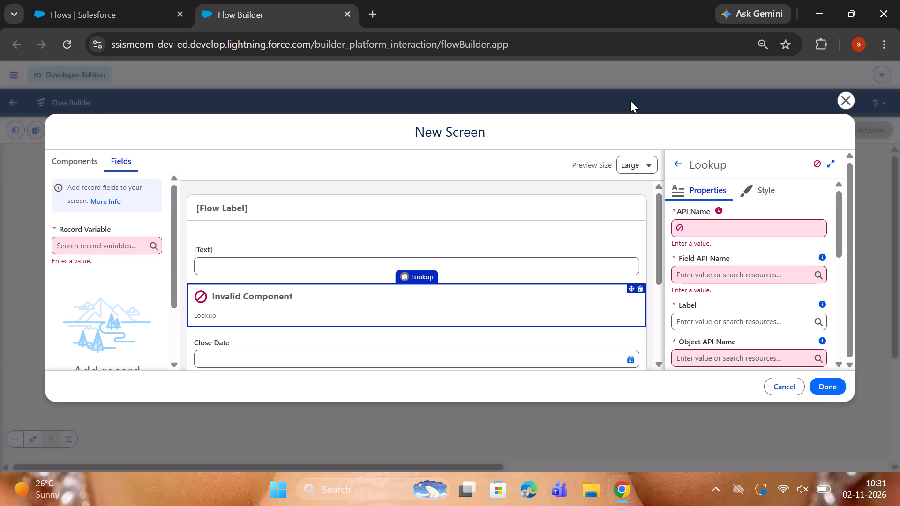
In the Salesforce Setup page, open the Account object in Object Manager and copy its API Name, Account.
click(94, 0)
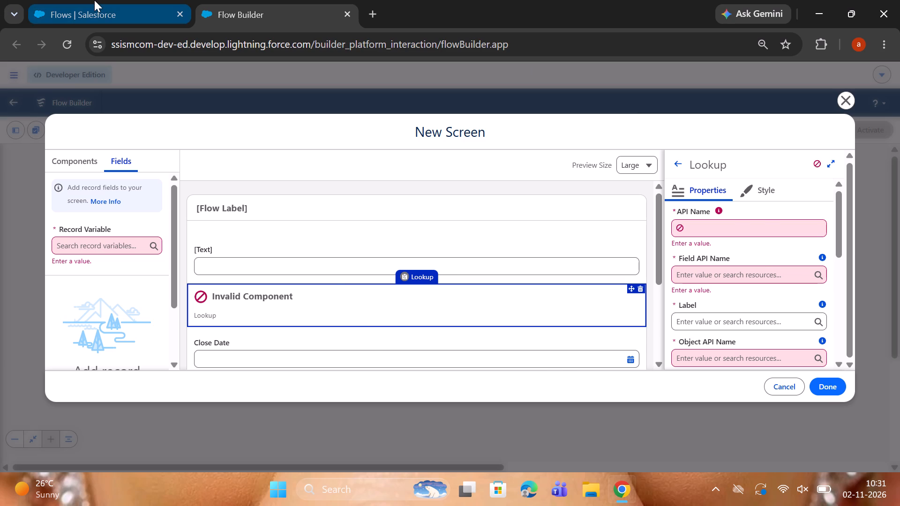
scroll(202, 288, up, 3)
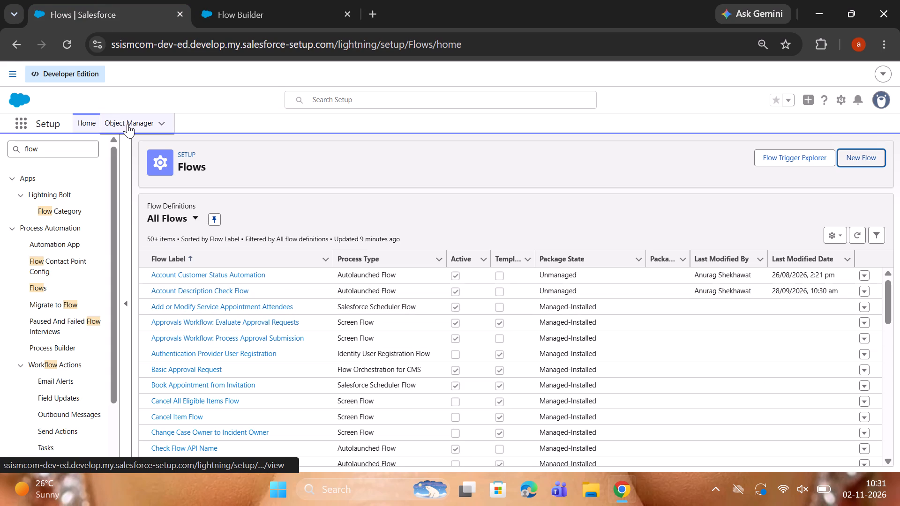
click(127, 124)
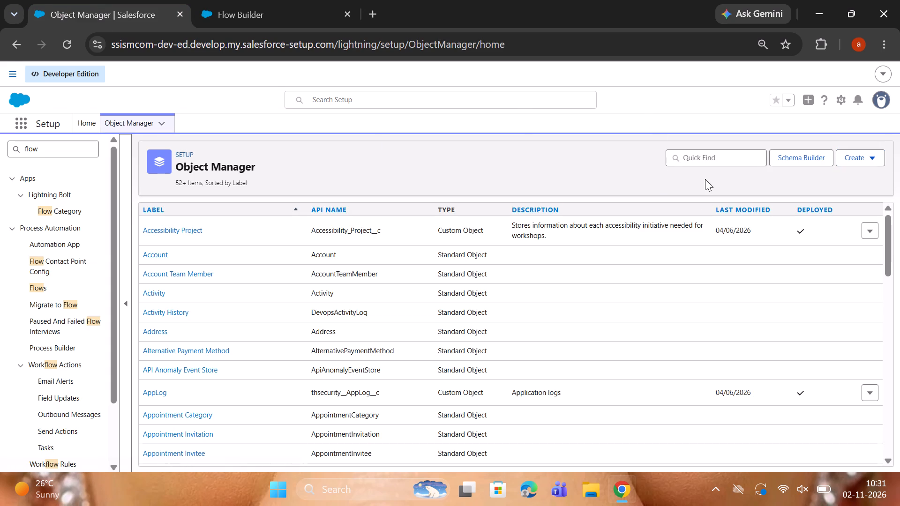
click(150, 256)
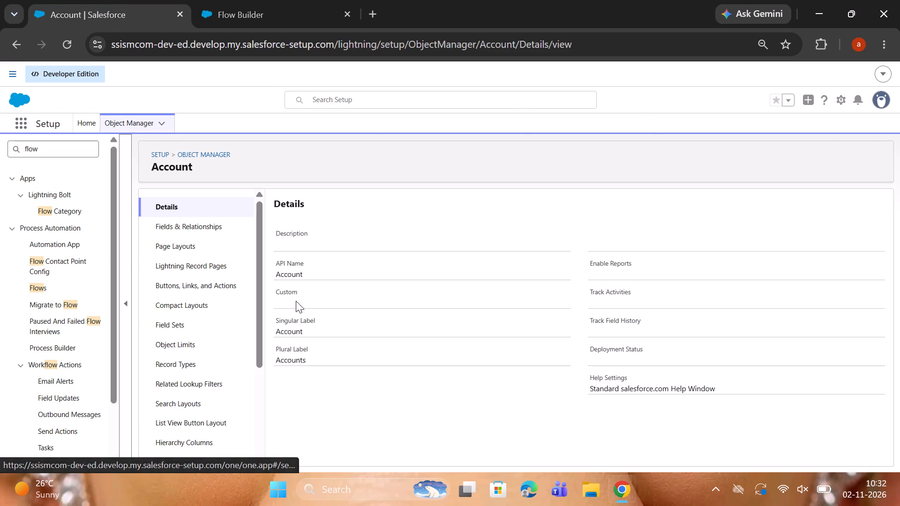
scroll(297, 313, down, 1)
drag(305, 271, 275, 270)
key(ctrl+c)
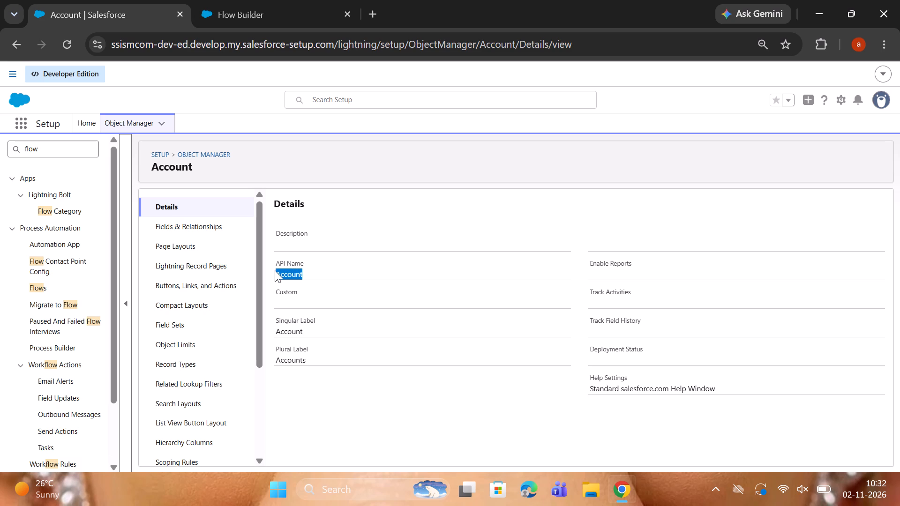
key(ctrl+c)
click(375, 315)
Back in Flow Builder, enter Account as the Lookup component's API Name.
click(216, 0)
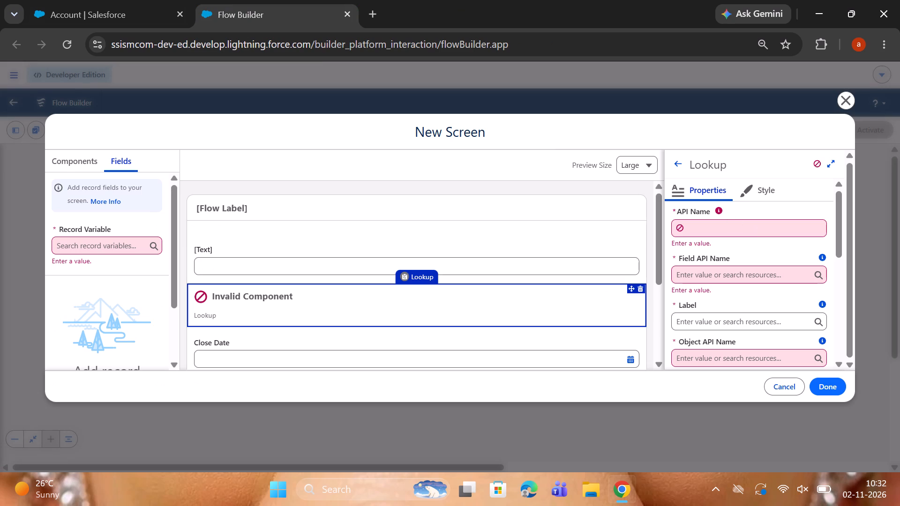
click(747, 228)
key(ctrl+v)
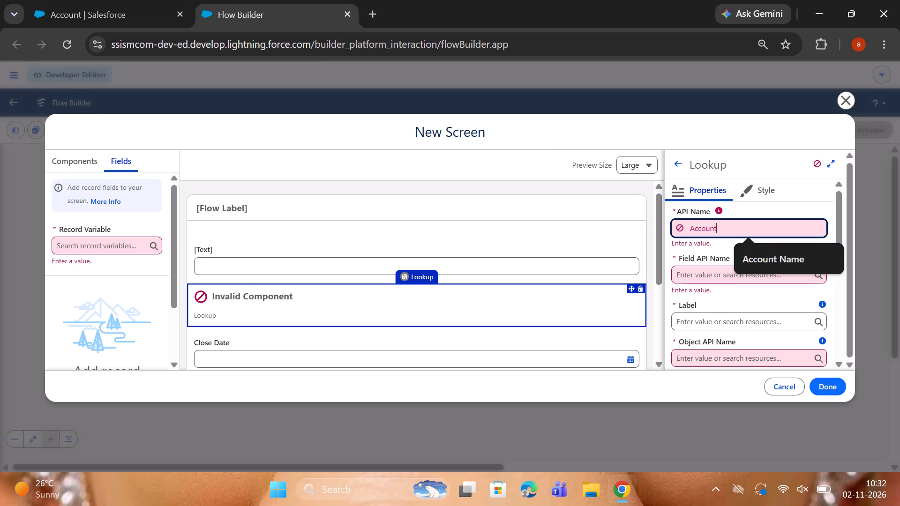
Open the resource options for the Lookup component's Field API Name.
click(725, 301)
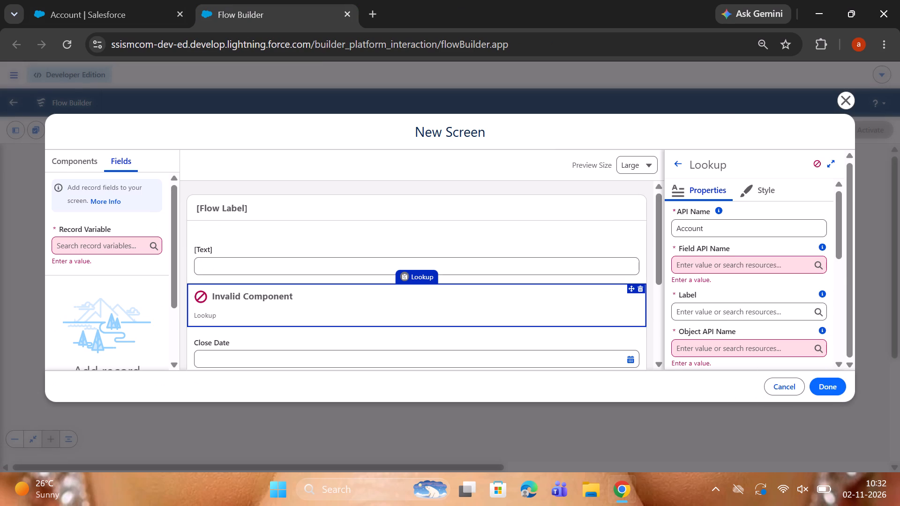
click(716, 262)
click(720, 287)
click(701, 264)
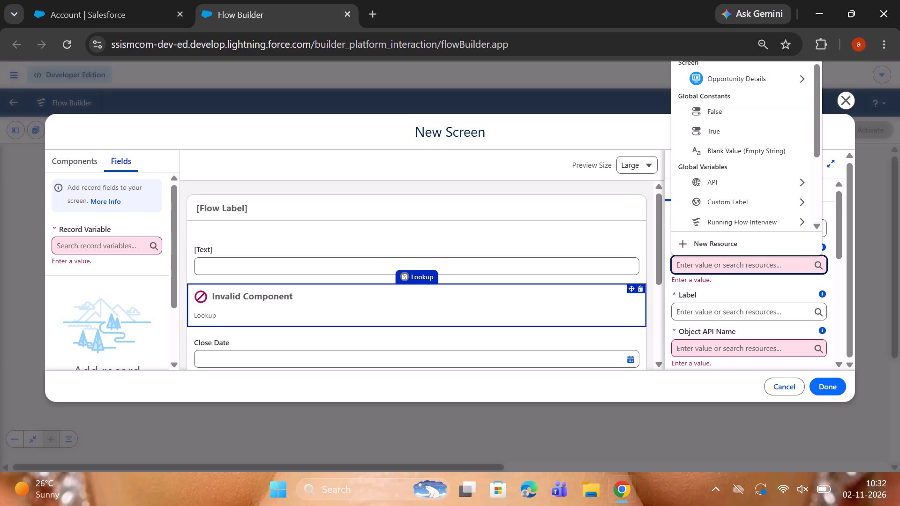
In the Salesforce Setup page, examine the Account object's Account Name field details, and return to Flow Builder.
click(124, 0)
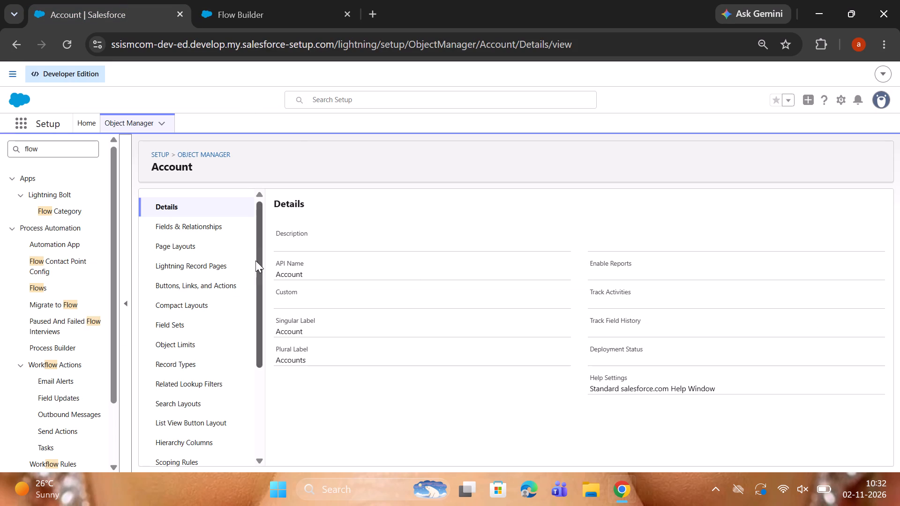
click(215, 227)
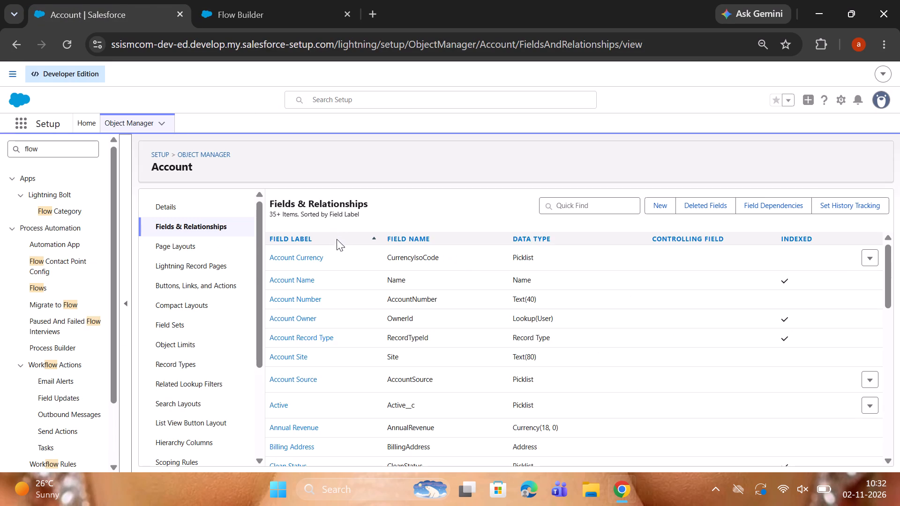
click(301, 276)
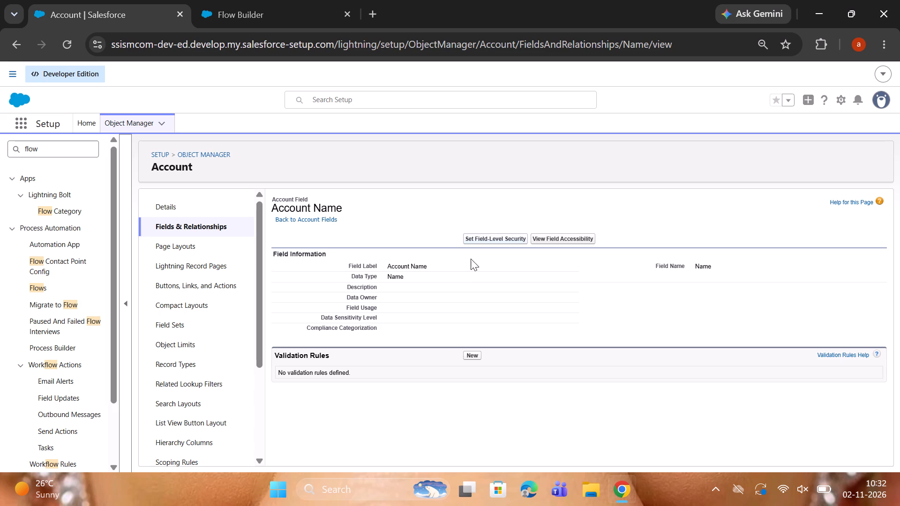
click(240, 0)
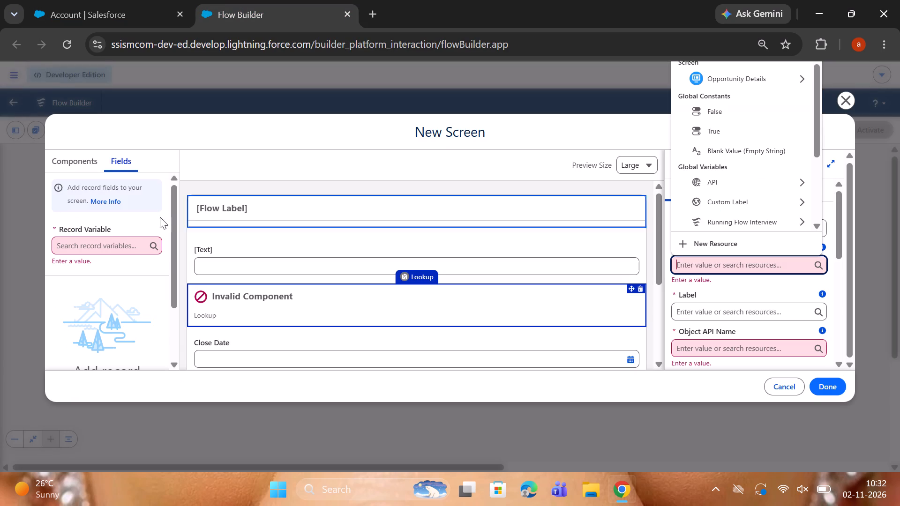
Add a Name component to the screen above the unlabelled Text component.
click(85, 156)
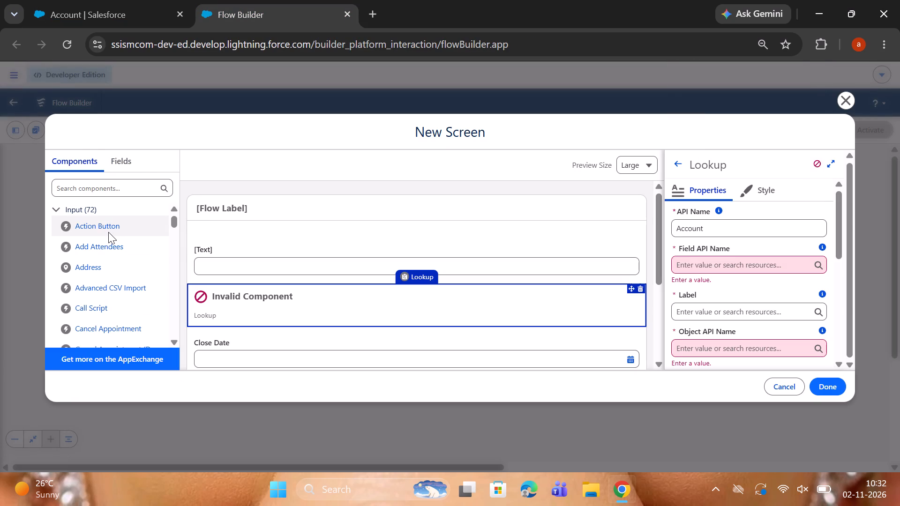
scroll(108, 232, up, 1)
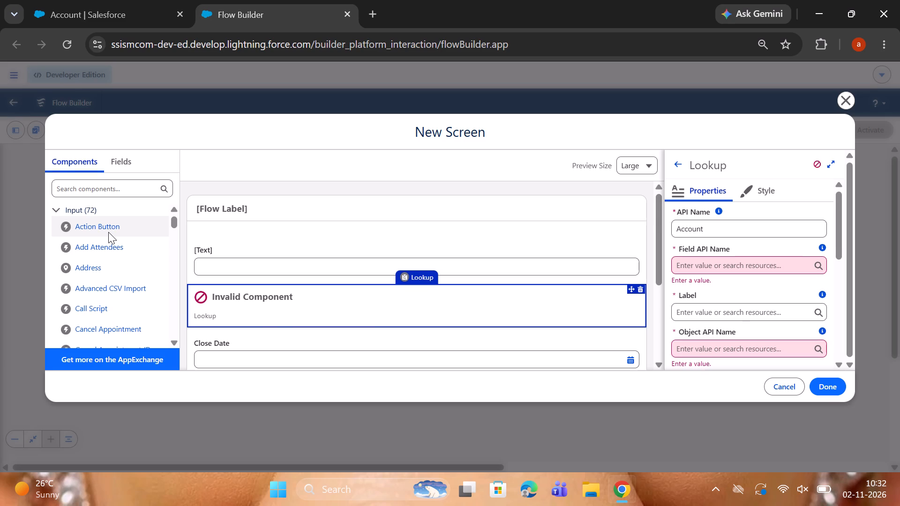
scroll(108, 232, up, 2)
scroll(108, 232, down, 1)
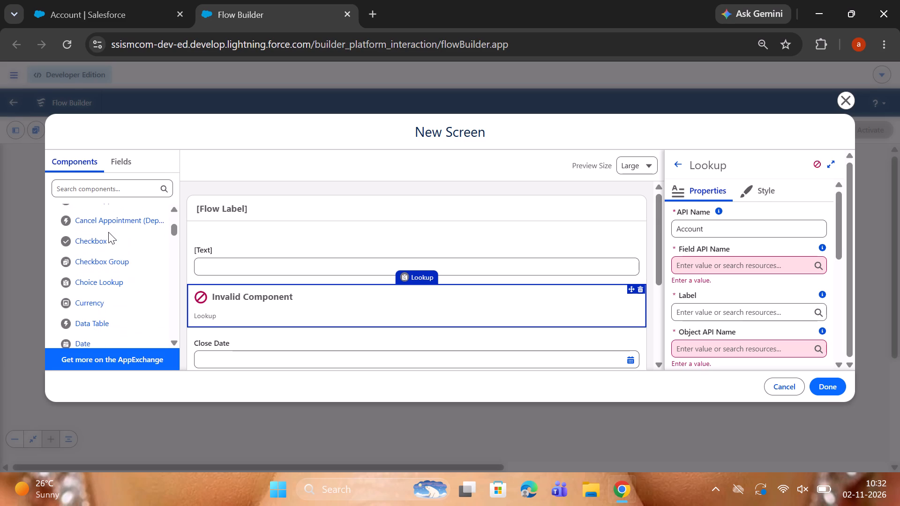
scroll(108, 232, down, 3)
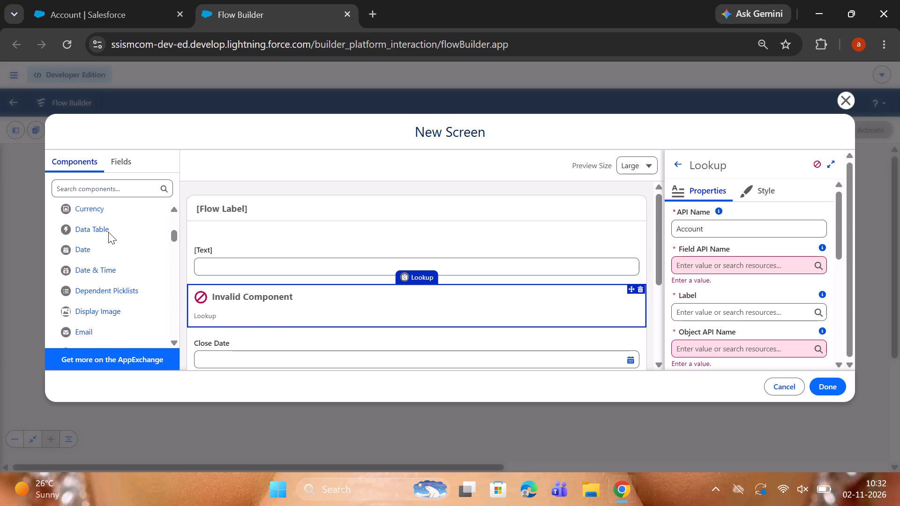
scroll(108, 232, down, 2)
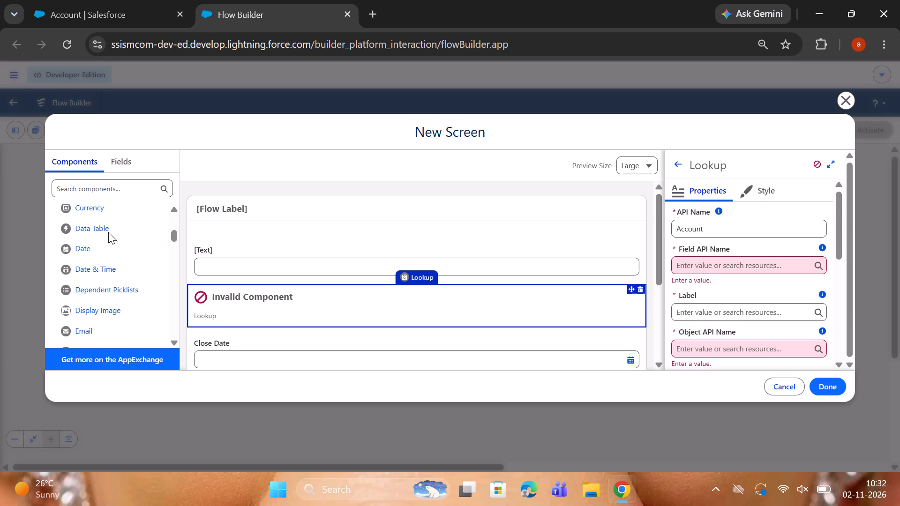
scroll(108, 232, down, 2)
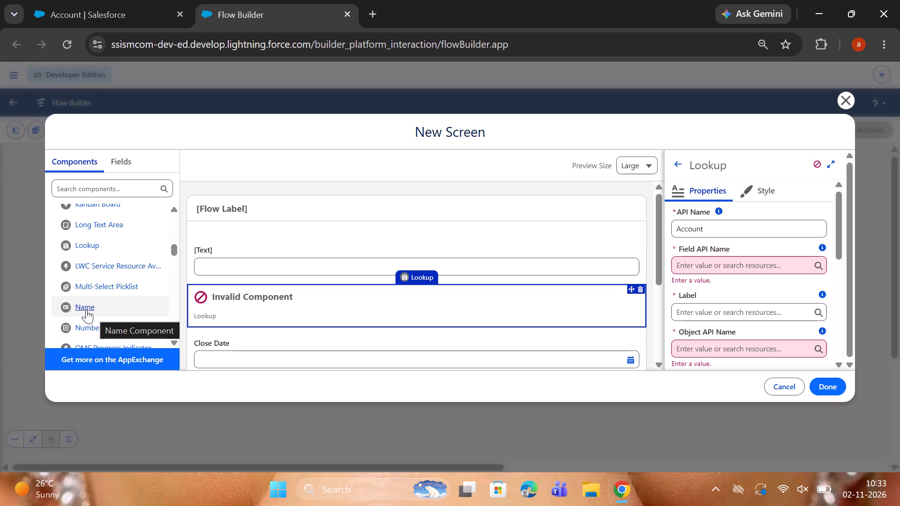
drag(87, 310, 240, 236)
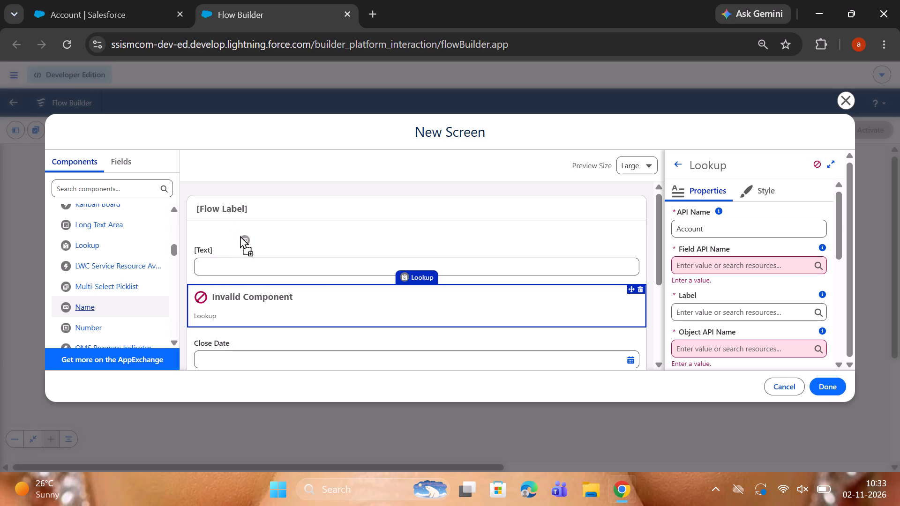
drag(240, 236, 240, 237)
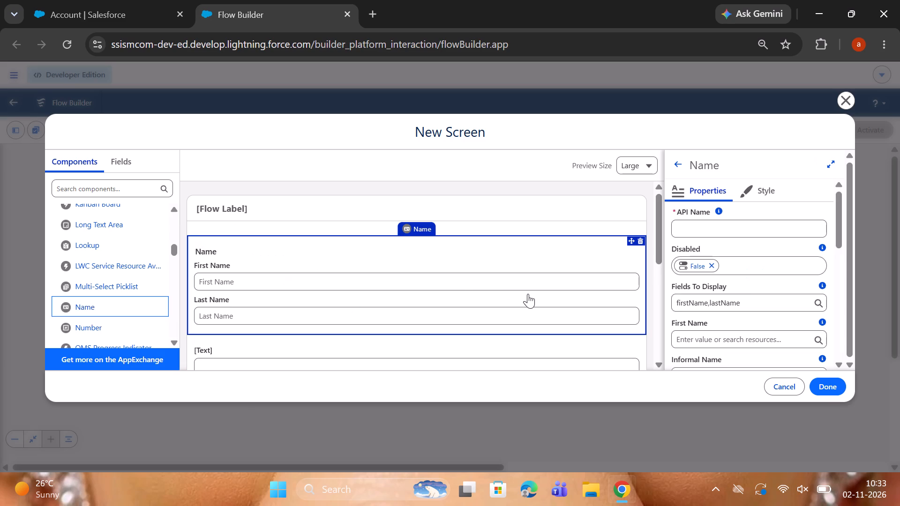
Delete the unlabelled Text component below the Name component.
click(528, 294)
scroll(462, 275, down, 1)
click(485, 282)
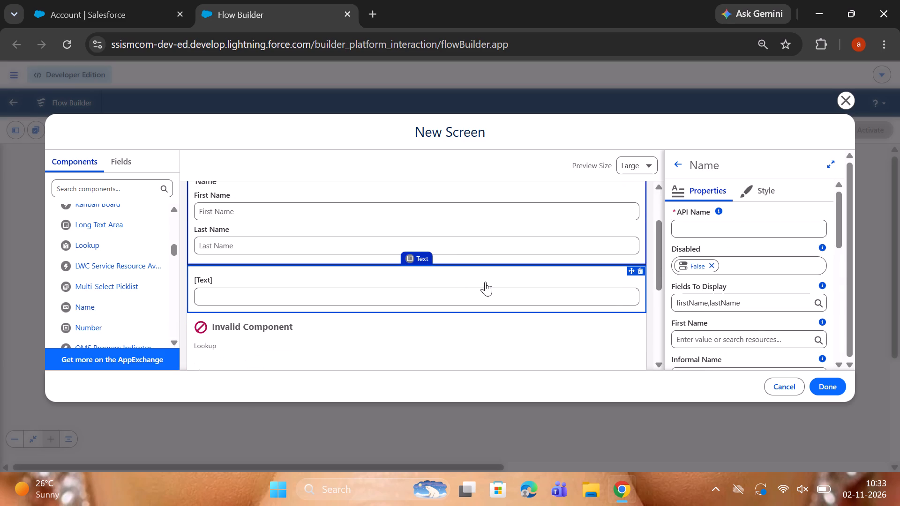
click(642, 270)
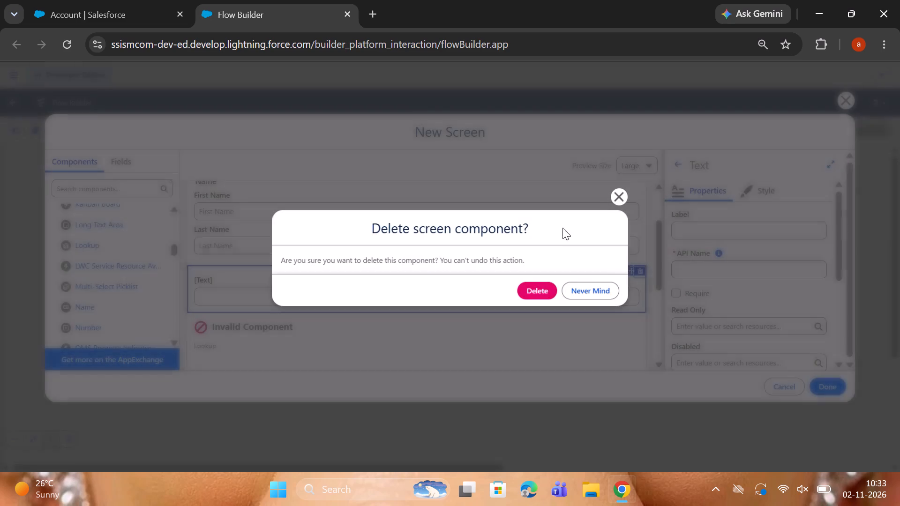
click(544, 292)
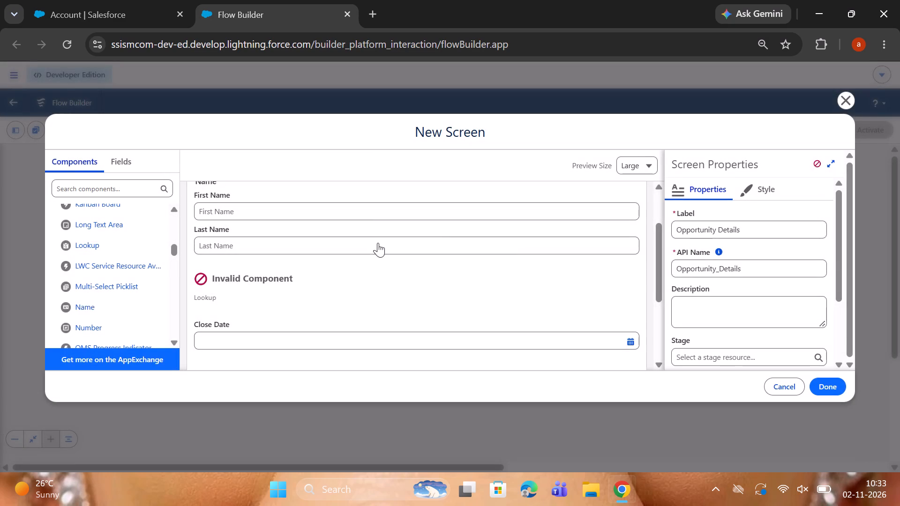
Delete the invalid Lookup component above Close Date.
scroll(378, 243, up, 1)
scroll(378, 243, down, 2)
click(378, 243)
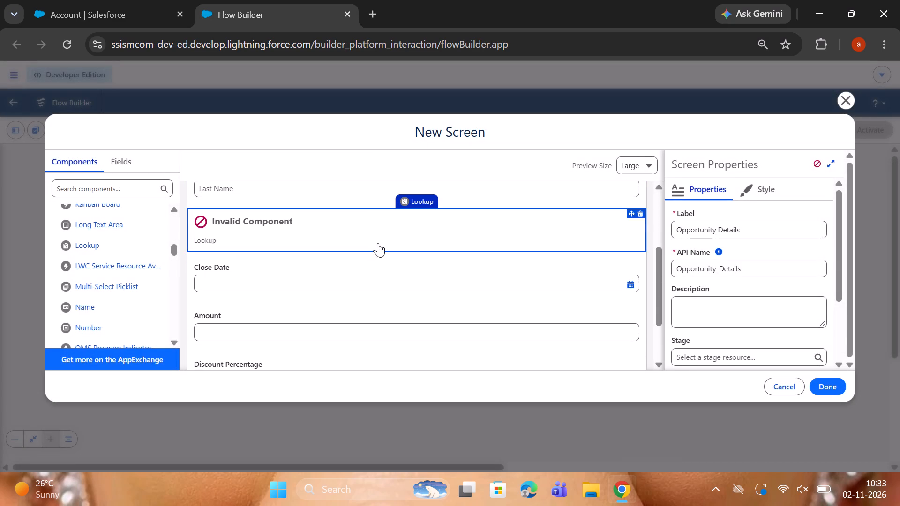
scroll(474, 238, up, 2)
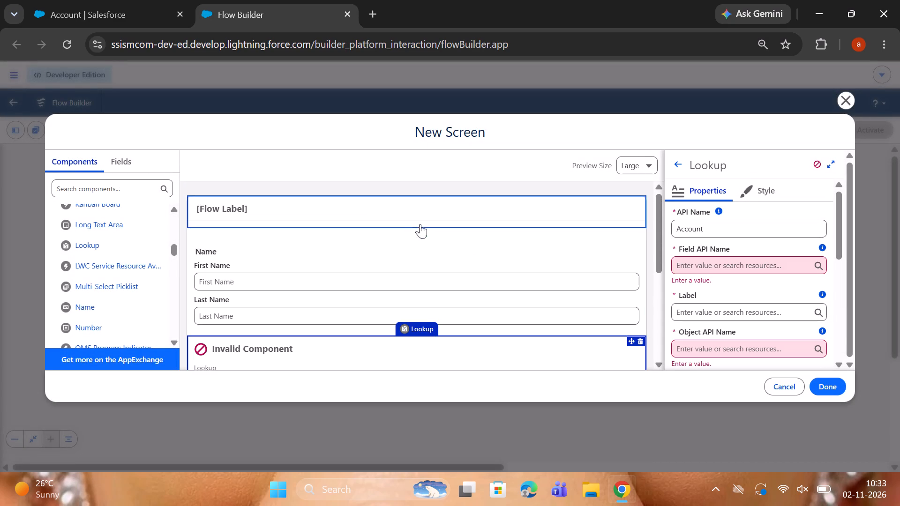
click(640, 338)
click(548, 289)
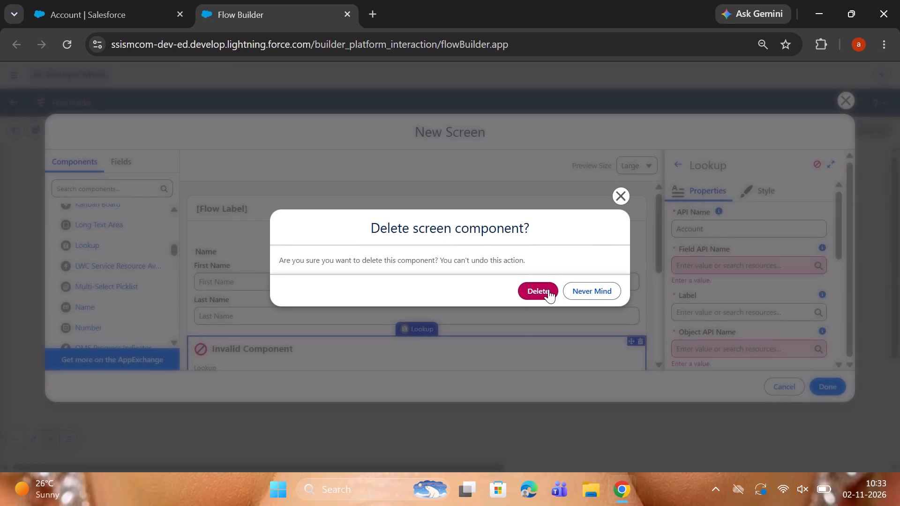
scroll(277, 280, down, 1)
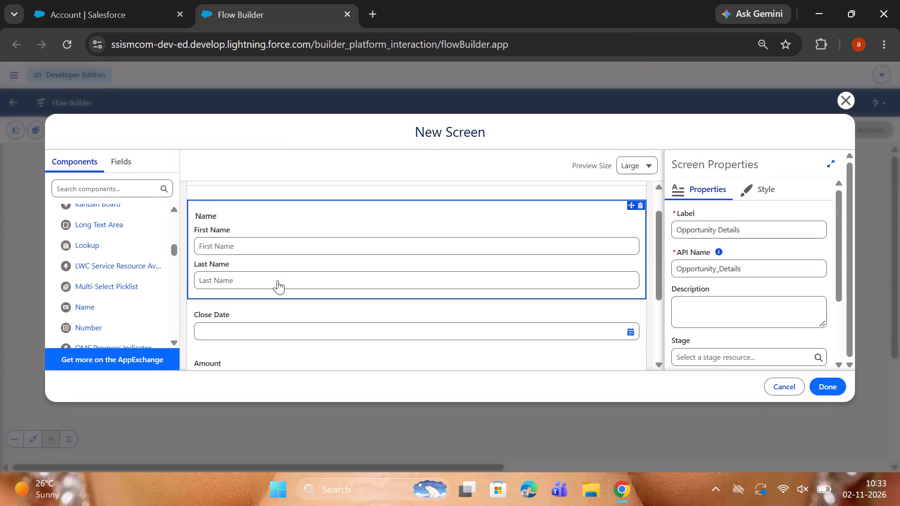
scroll(277, 280, down, 1)
scroll(503, 218, up, 3)
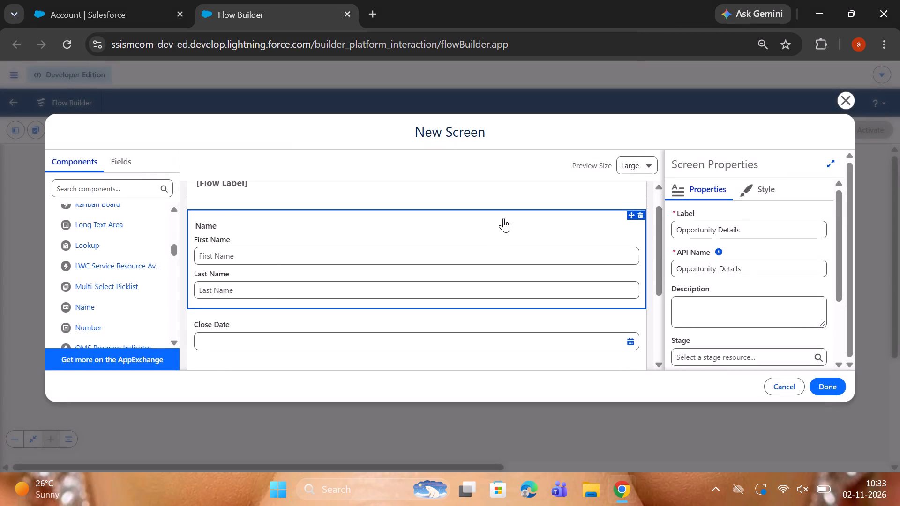
scroll(110, 303, down, 5)
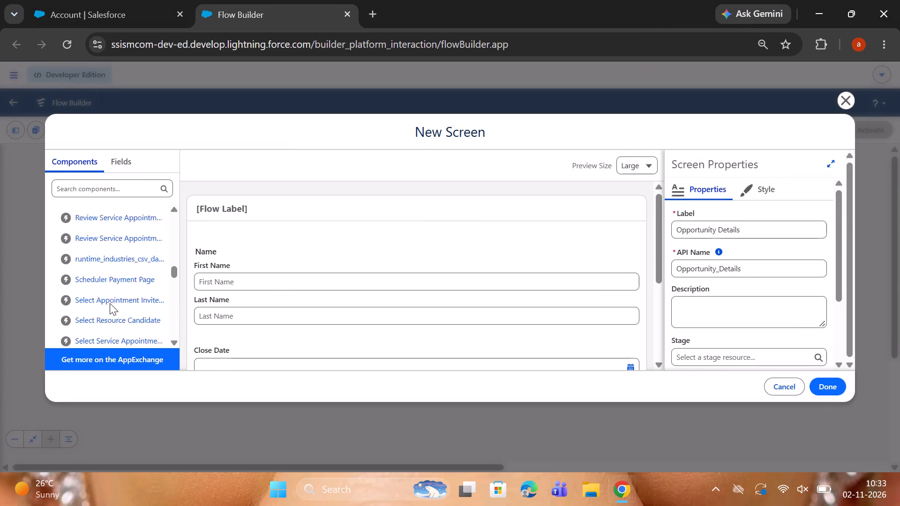
scroll(110, 303, up, 4)
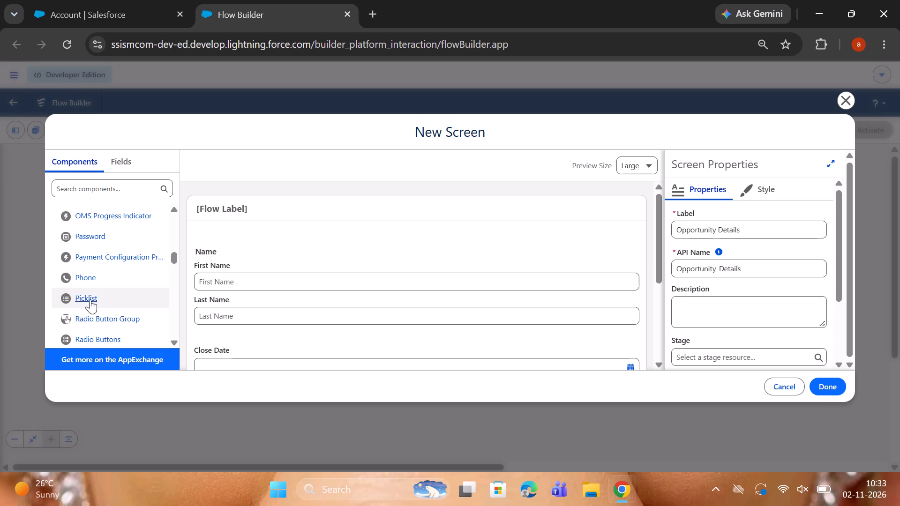
scroll(82, 270, down, 5)
scroll(82, 270, up, 2)
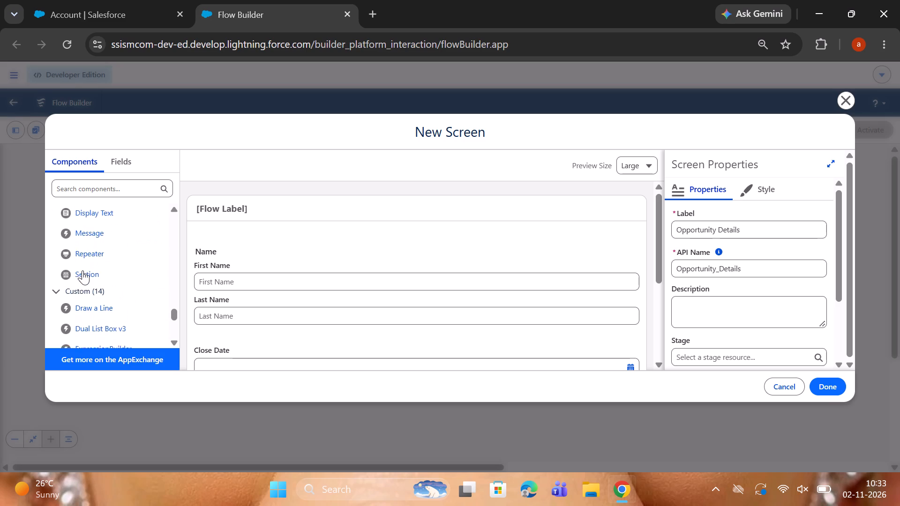
scroll(82, 270, up, 3)
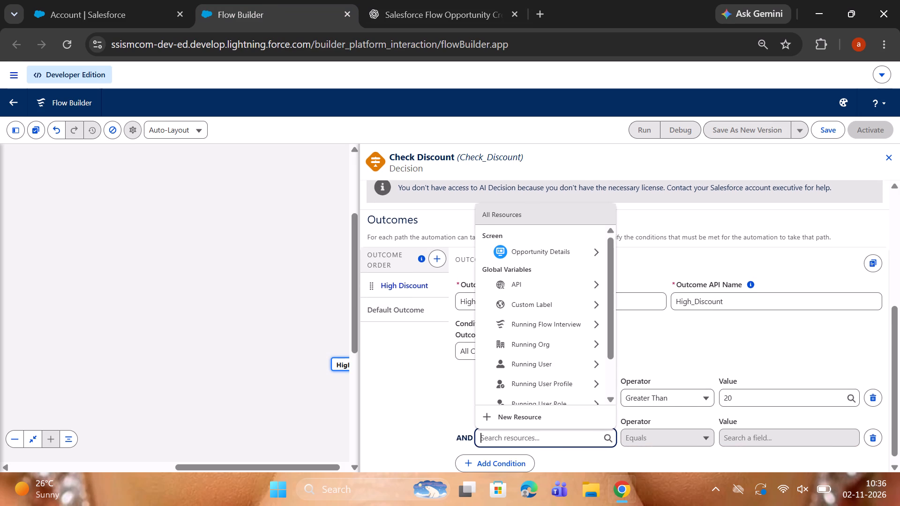
scroll(493, 455, down, 1)
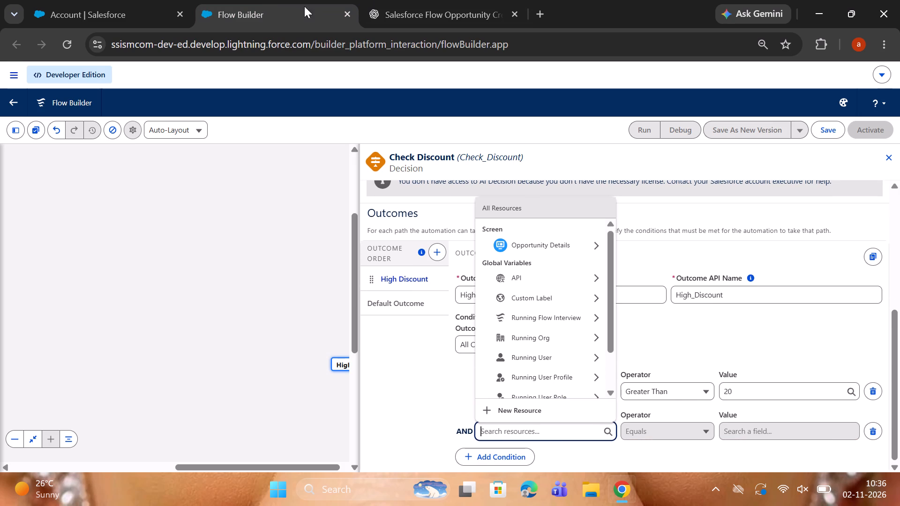
Recheck the guide's outcome table, search the second condition's resources for "norm", and clear the search.
click(430, 0)
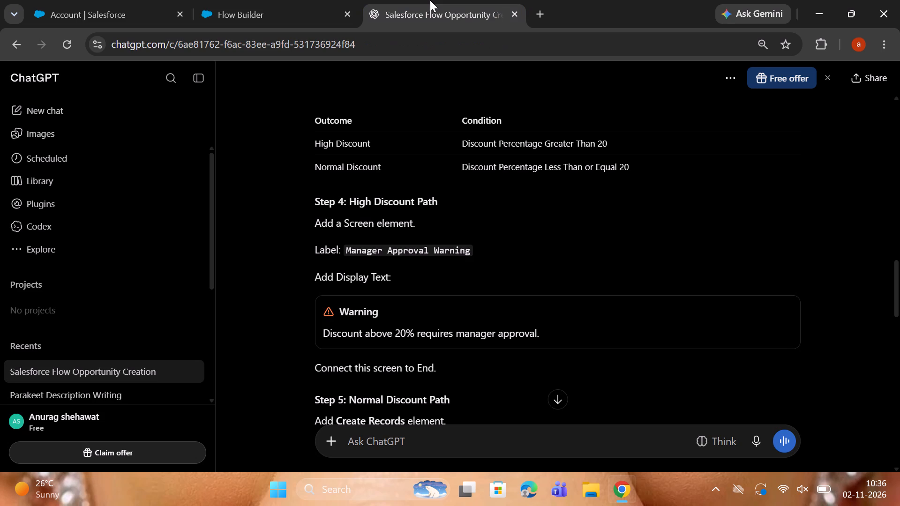
click(239, 11)
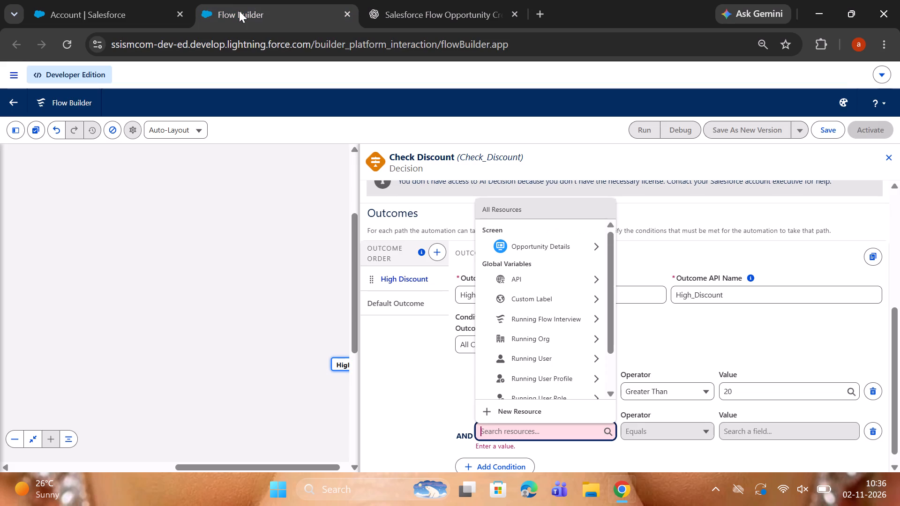
text(no)
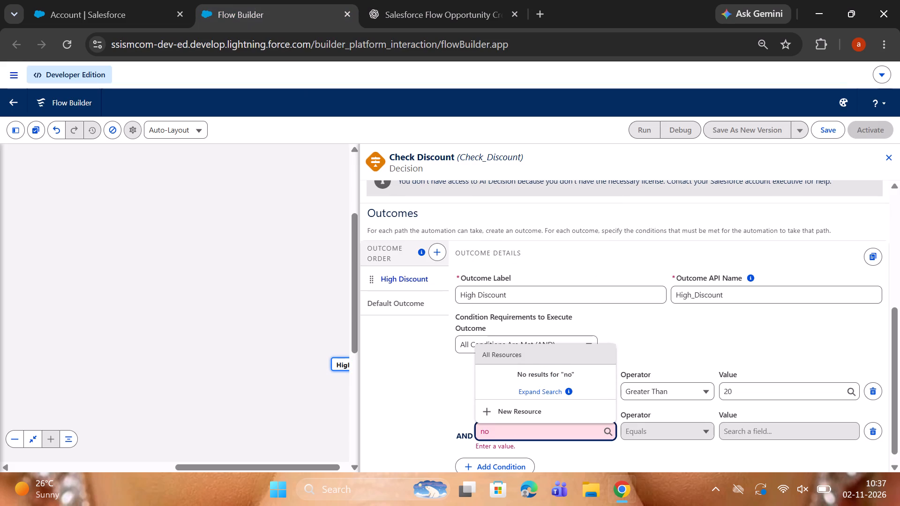
text(rm)
key(BackSpace)
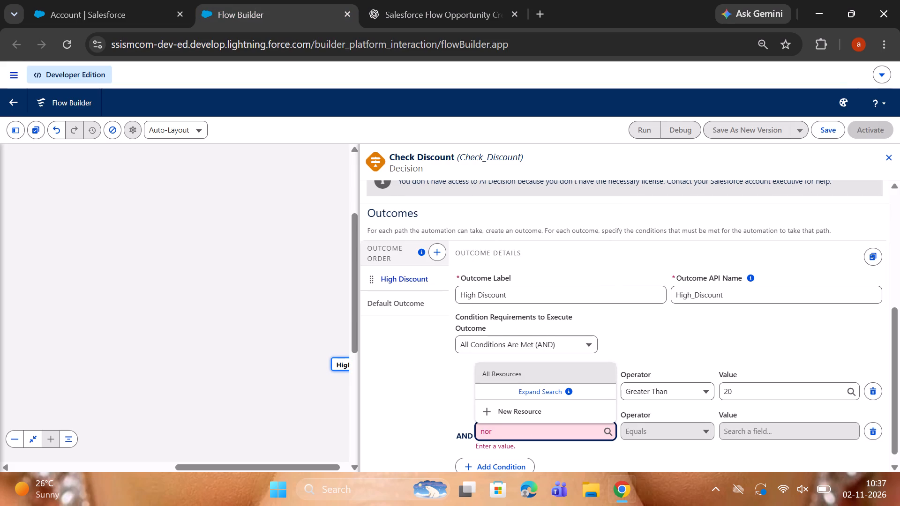
key(BackSpace)
key(BackSpace)
key(BackSpace)
scroll(526, 361, down, 3)
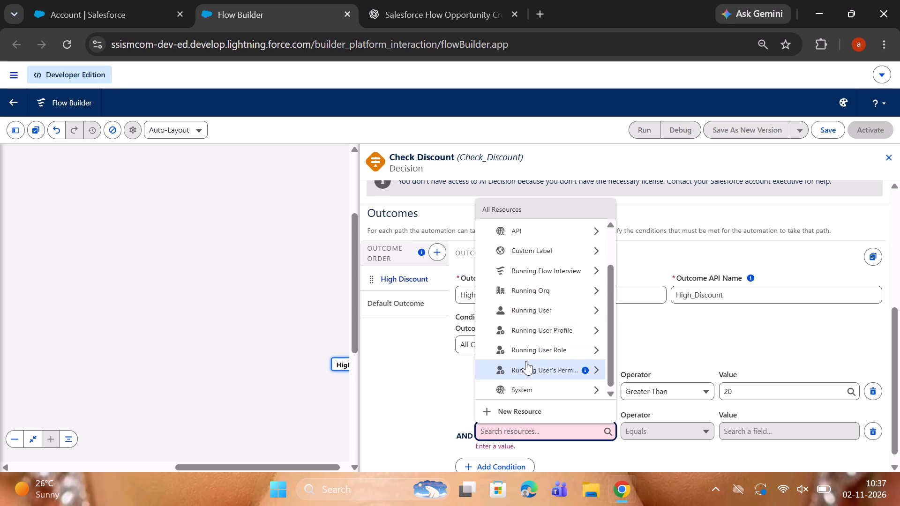
Create a new Variable resource with API name NormalDiscount and data type Number for the second condition.
click(502, 406)
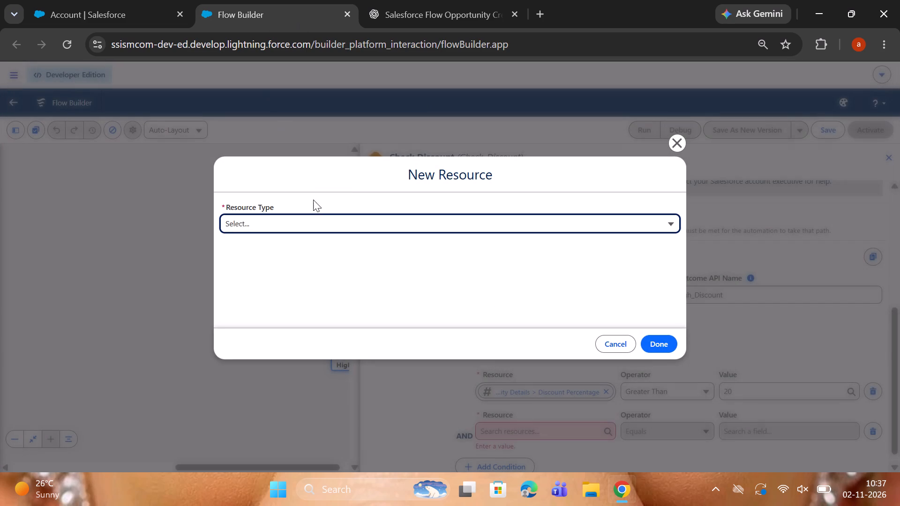
click(313, 229)
scroll(305, 283, down, 2)
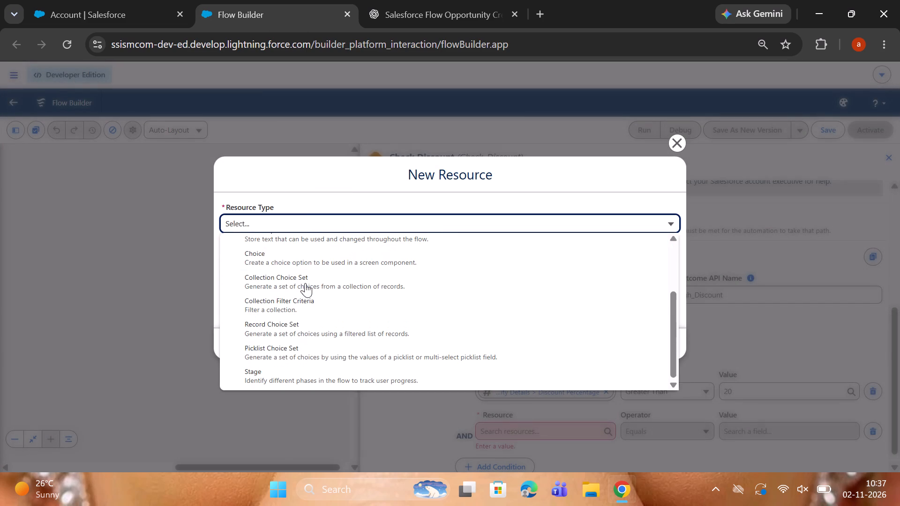
scroll(305, 283, up, 4)
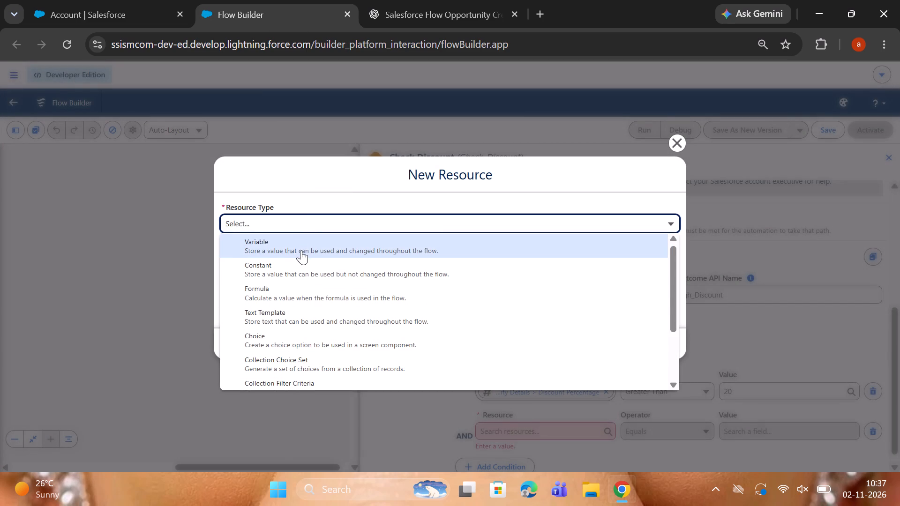
click(301, 250)
click(267, 240)
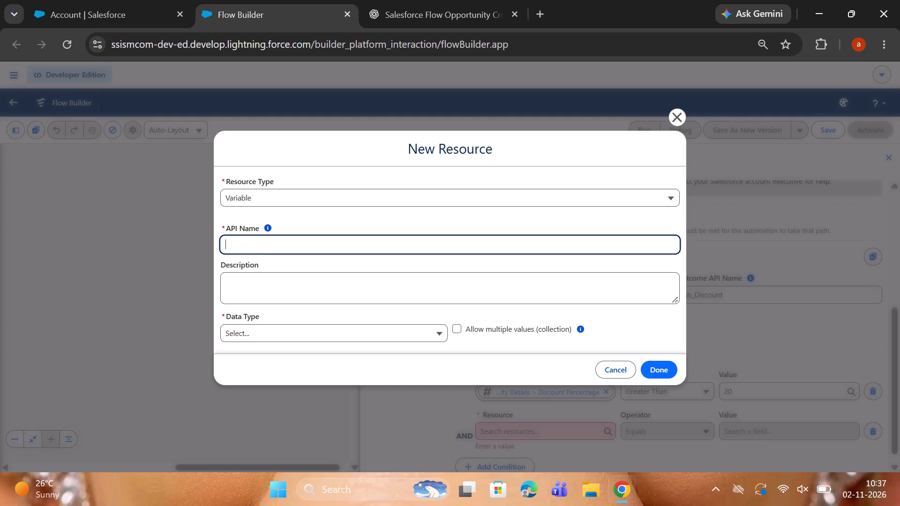
key(ctrl+v)
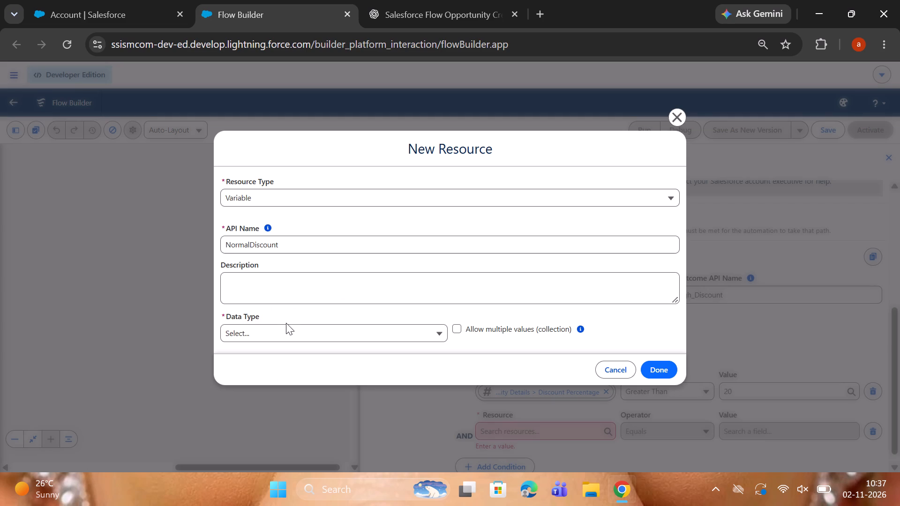
click(286, 323)
click(292, 328)
scroll(294, 289, down, 1)
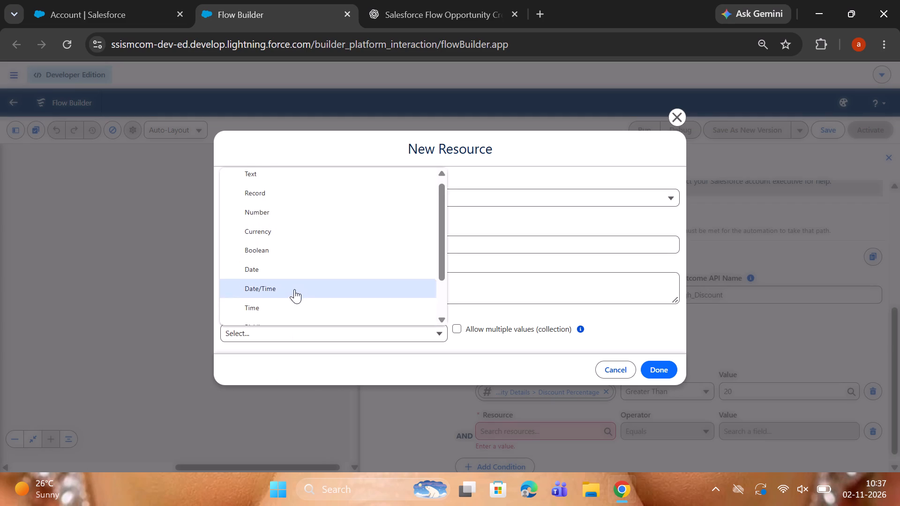
scroll(294, 289, down, 1)
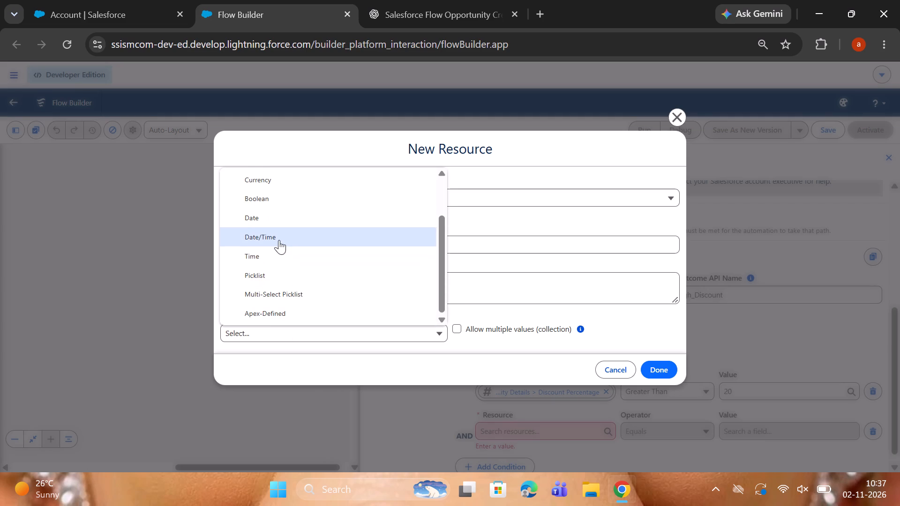
scroll(279, 240, up, 2)
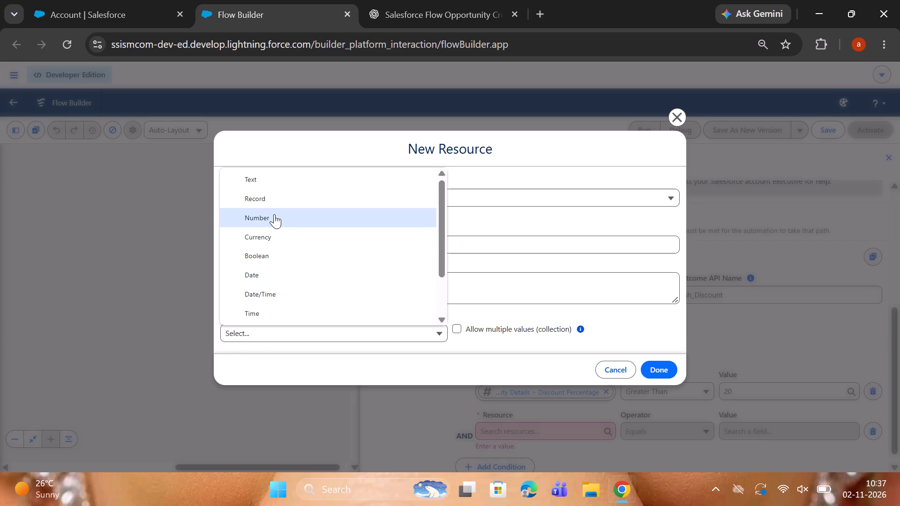
click(274, 214)
scroll(514, 357, down, 2)
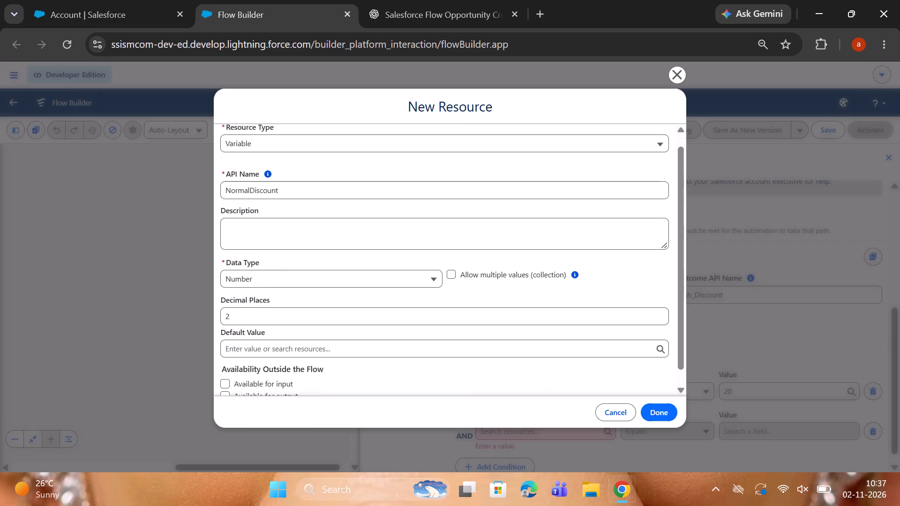
click(372, 333)
click(495, 382)
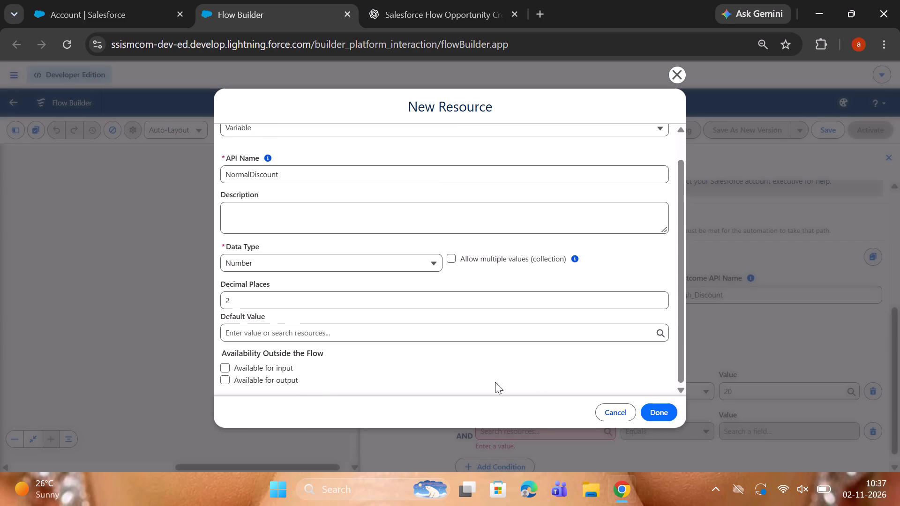
click(657, 411)
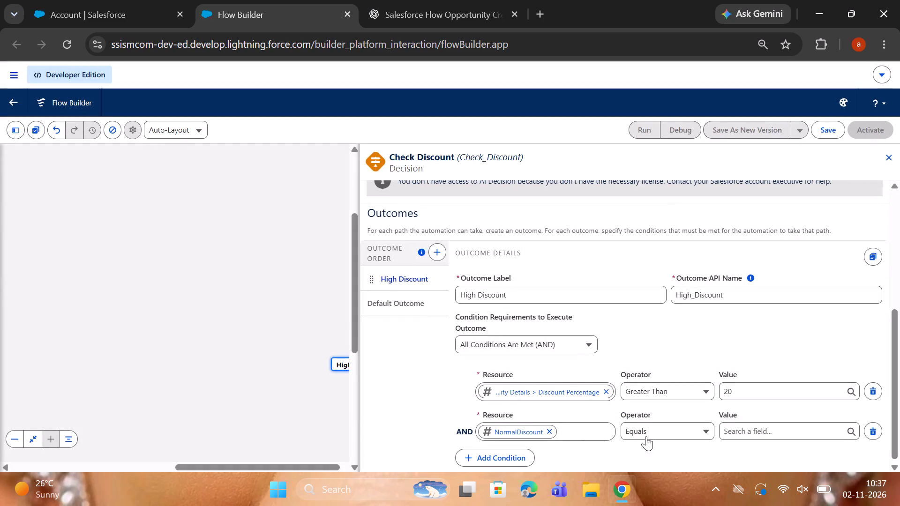
Set the NormalDiscount condition to Less Than 20, checking the guide's condition table for the value.
click(655, 431)
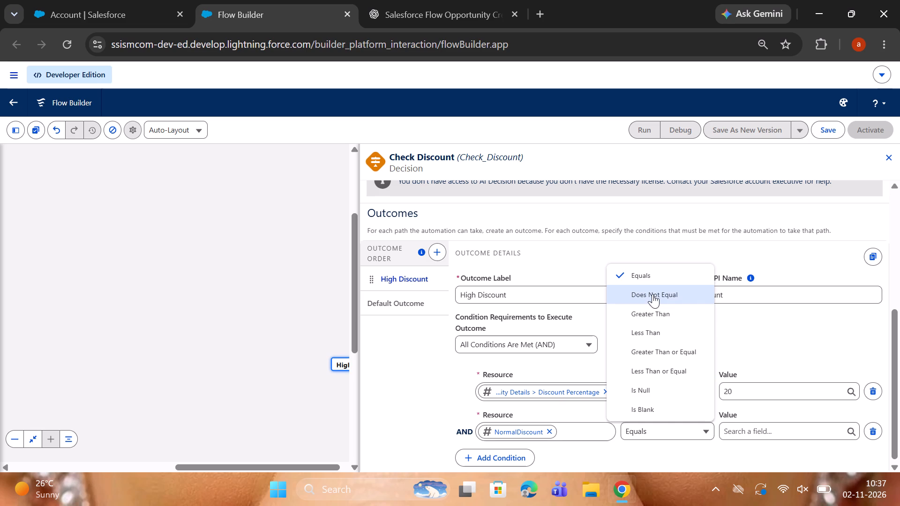
click(663, 326)
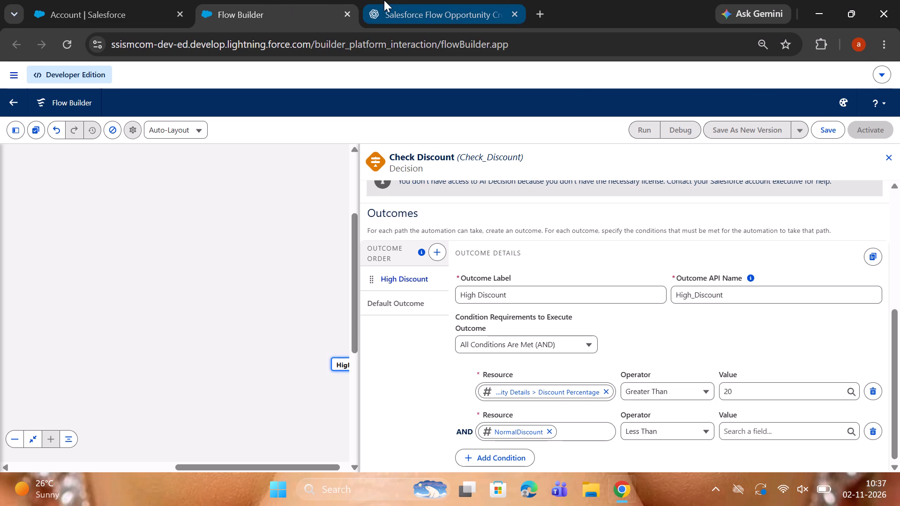
click(384, 0)
scroll(505, 259, down, 1)
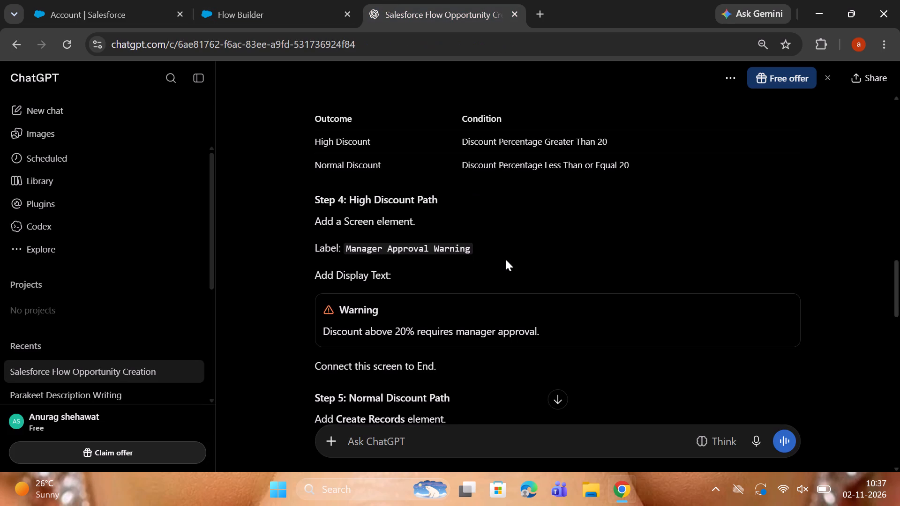
scroll(505, 259, down, 1)
click(287, 0)
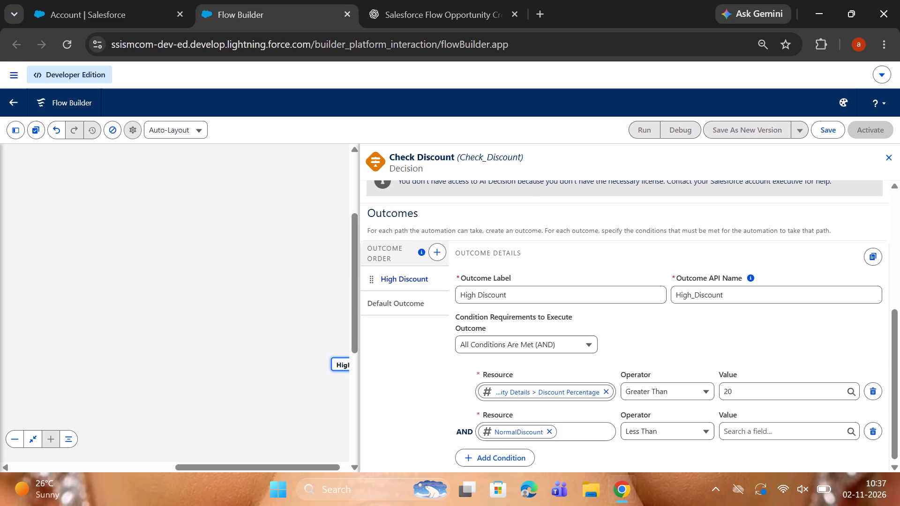
click(762, 438)
key(2)
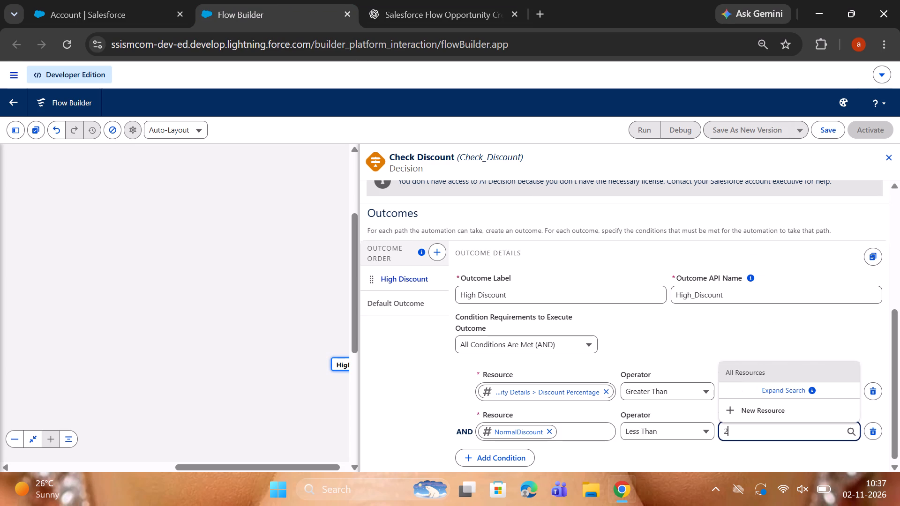
key(0)
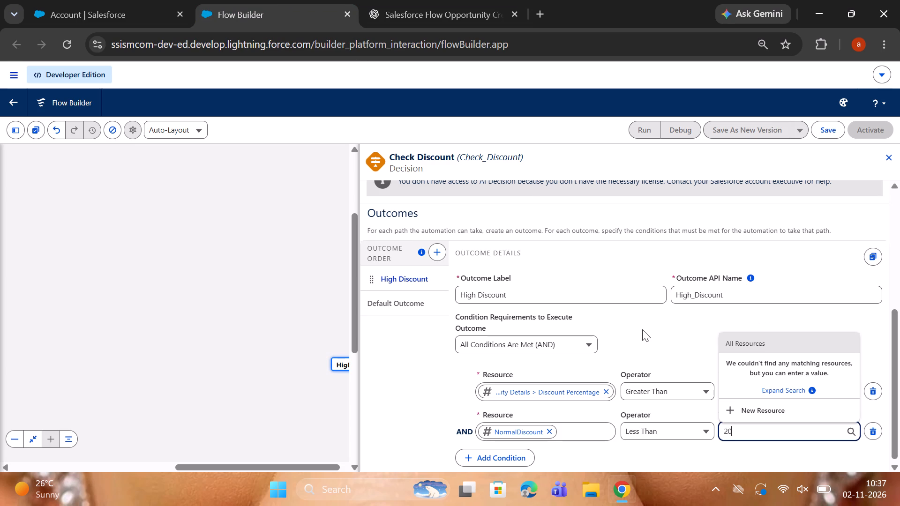
click(642, 329)
Review the guide's High Discount Path and Normal Discount Path instructions and compare them with the Check Discount decision in Flow Builder.
scroll(642, 329, down, 2)
click(422, 0)
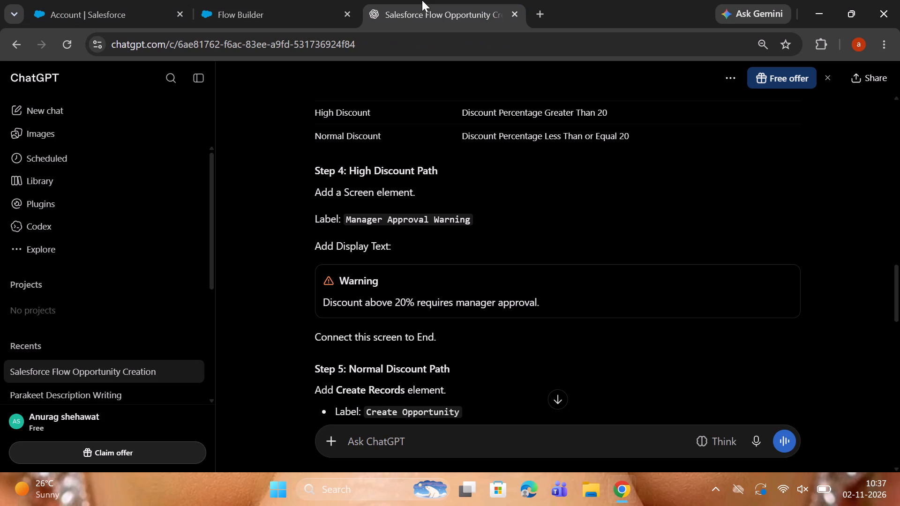
scroll(432, 326, down, 1)
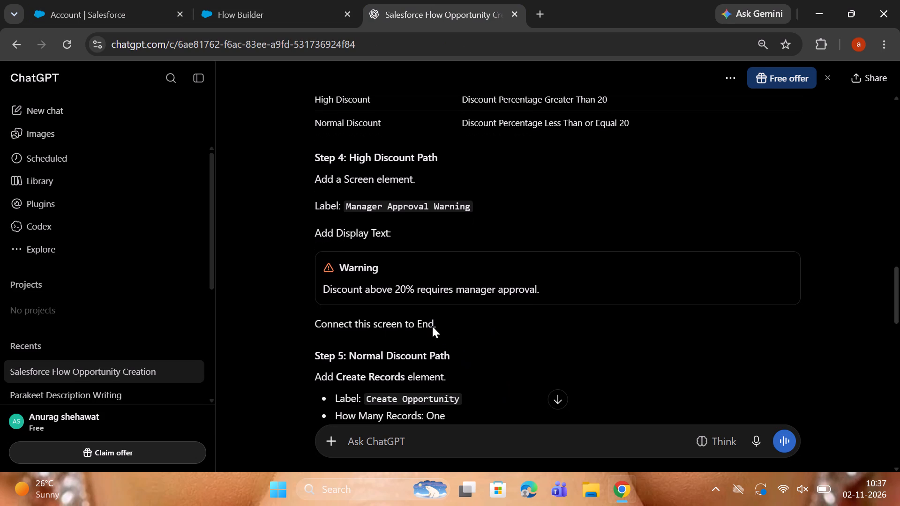
scroll(432, 326, down, 1)
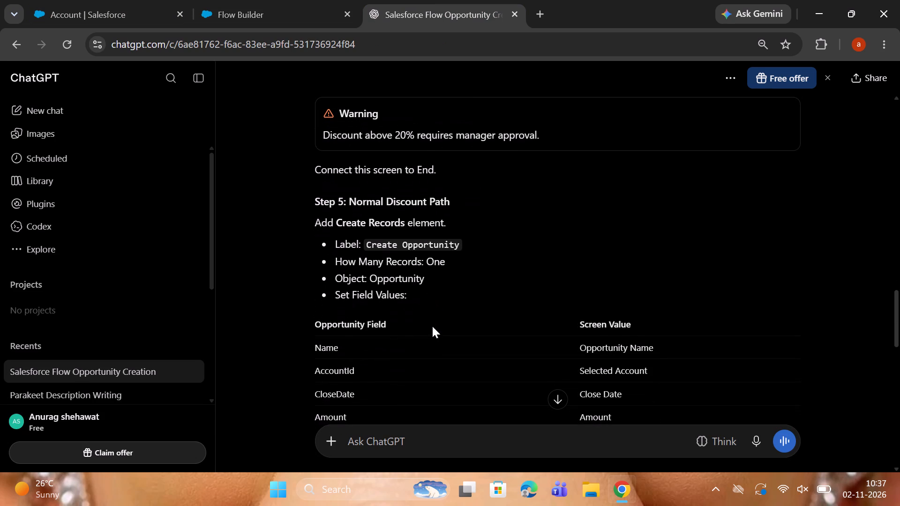
scroll(432, 326, down, 1)
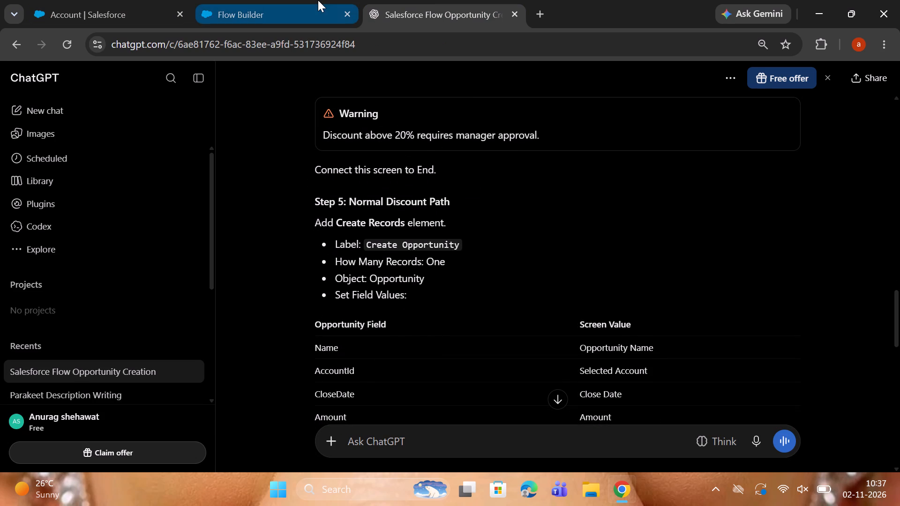
click(318, 0)
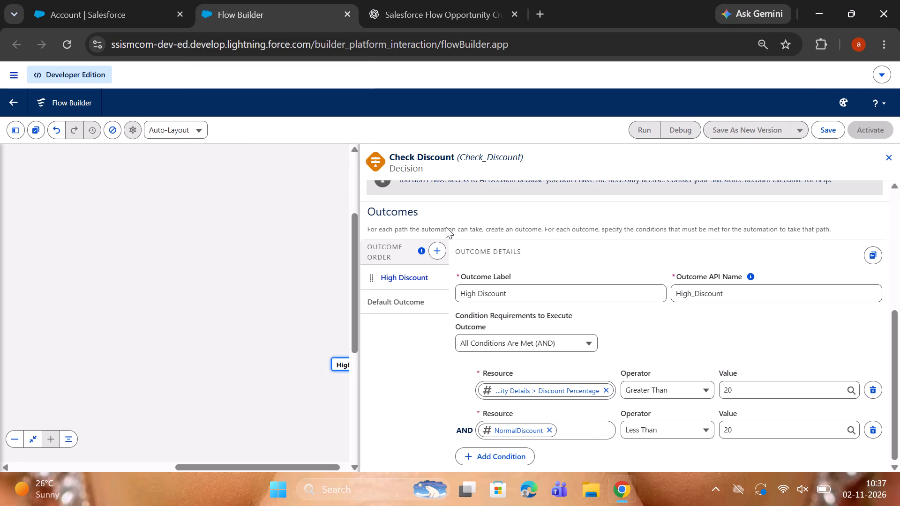
scroll(492, 375, down, 2)
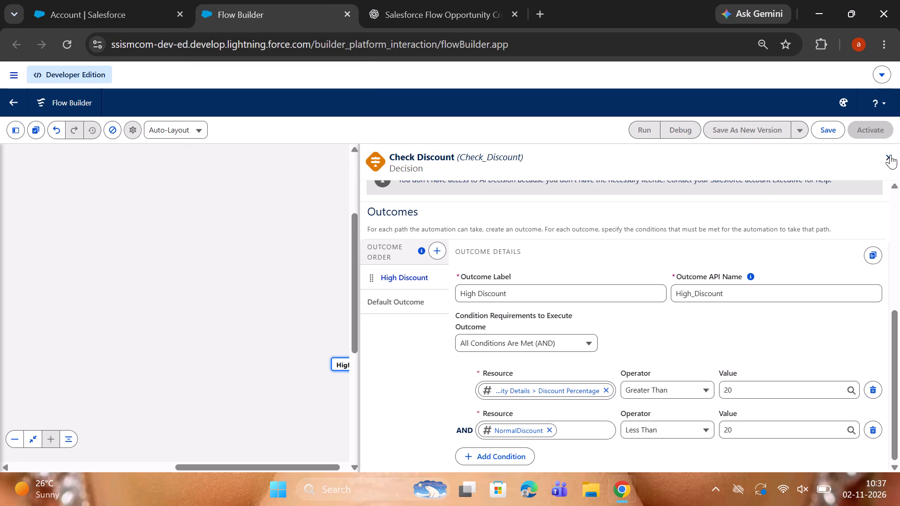
Close the Check Discount decision and capture a screen snip of the flow with its High Discount and Default Outcome branches.
click(886, 156)
scroll(496, 356, down, 1)
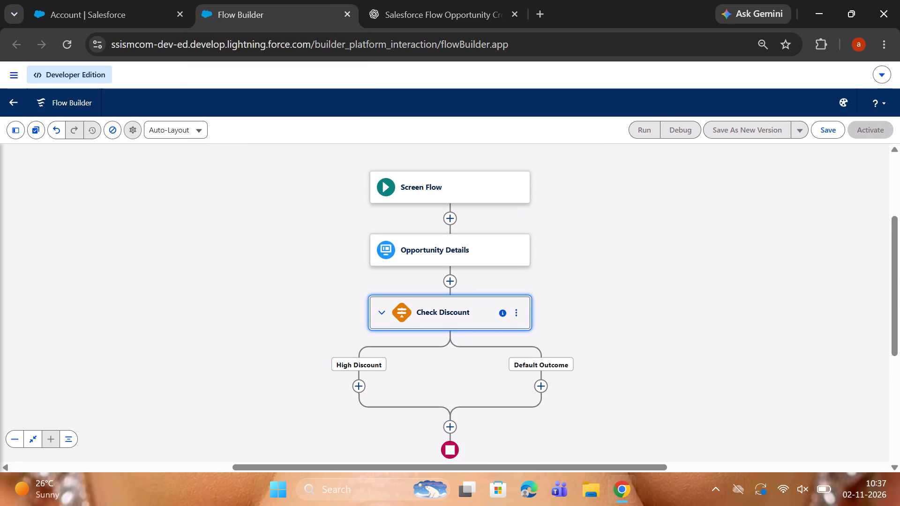
scroll(496, 356, down, 1)
click(496, 356)
scroll(444, 355, down, 1)
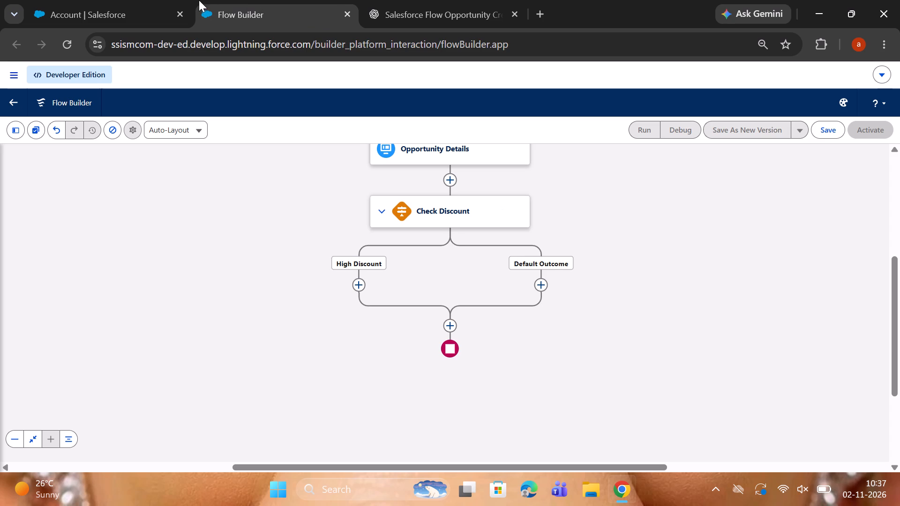
click(400, 0)
click(263, 0)
key(Print)
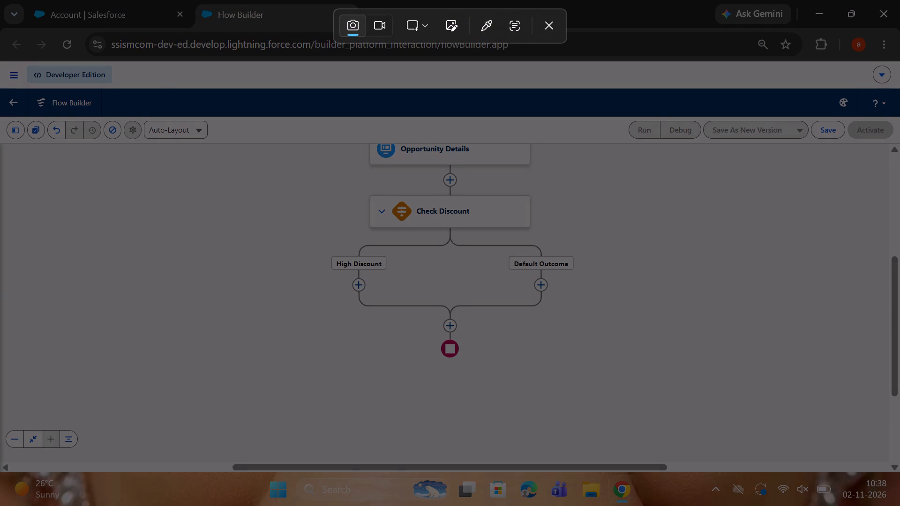
drag(240, 134, 629, 350)
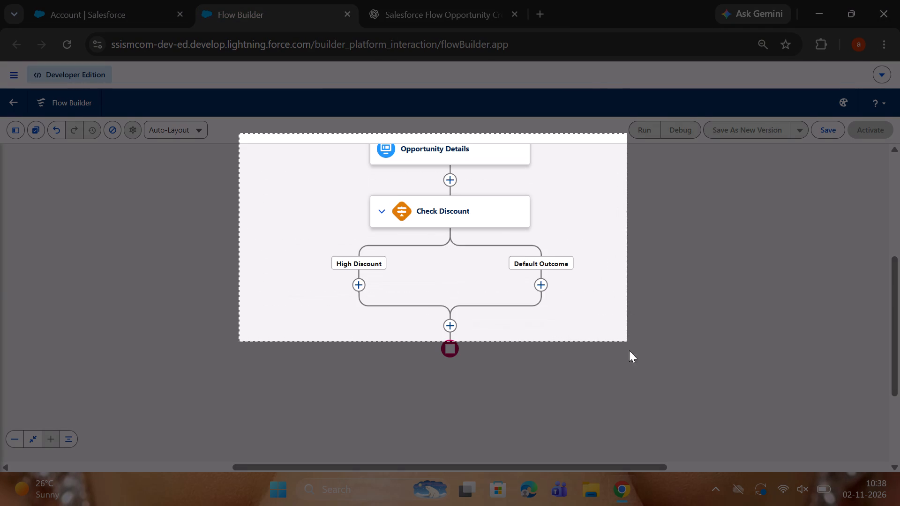
drag(629, 350, 654, 476)
click(445, 0)
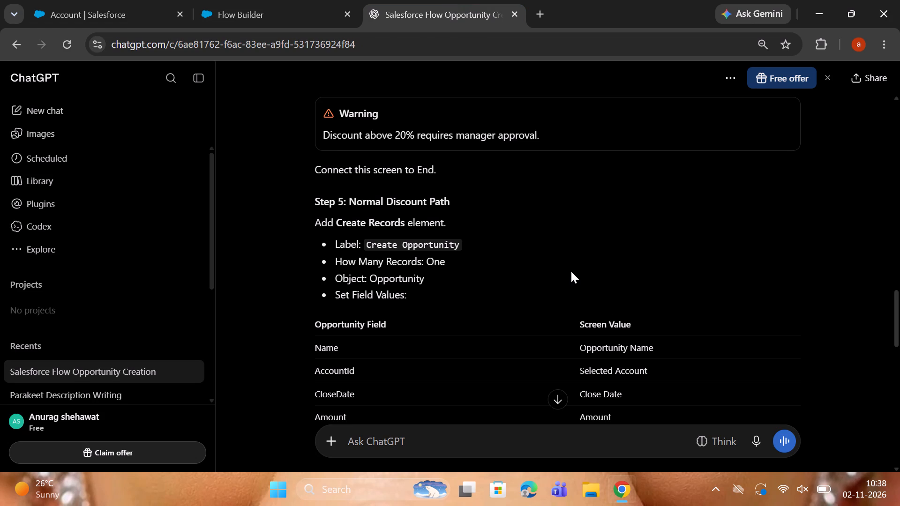
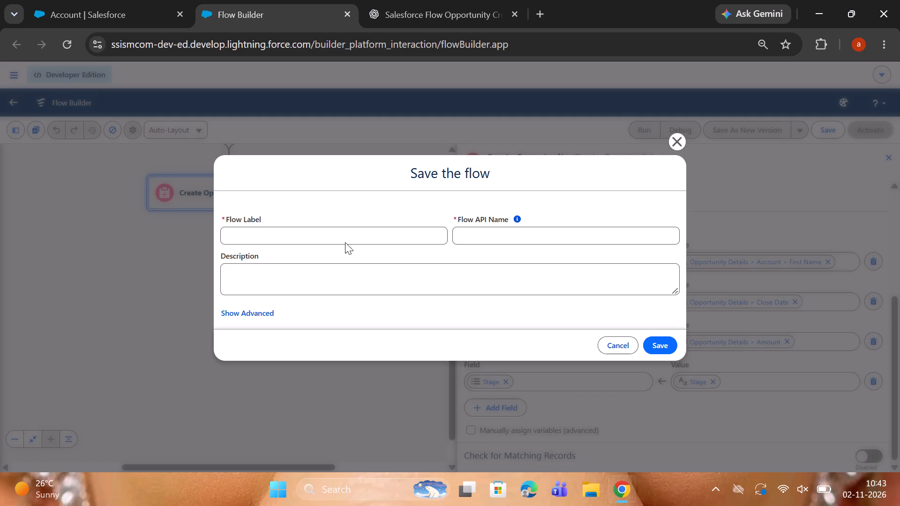
click(341, 235)
key(ctrl+v)
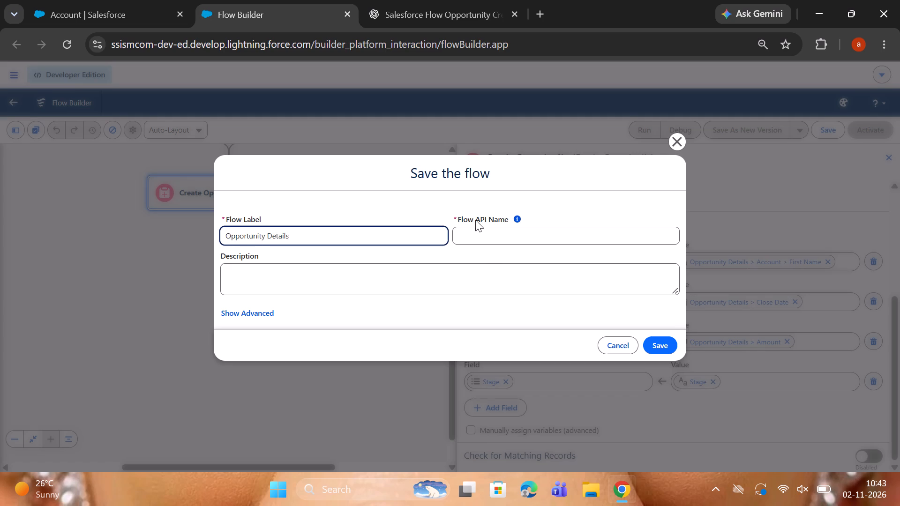
click(475, 220)
click(657, 353)
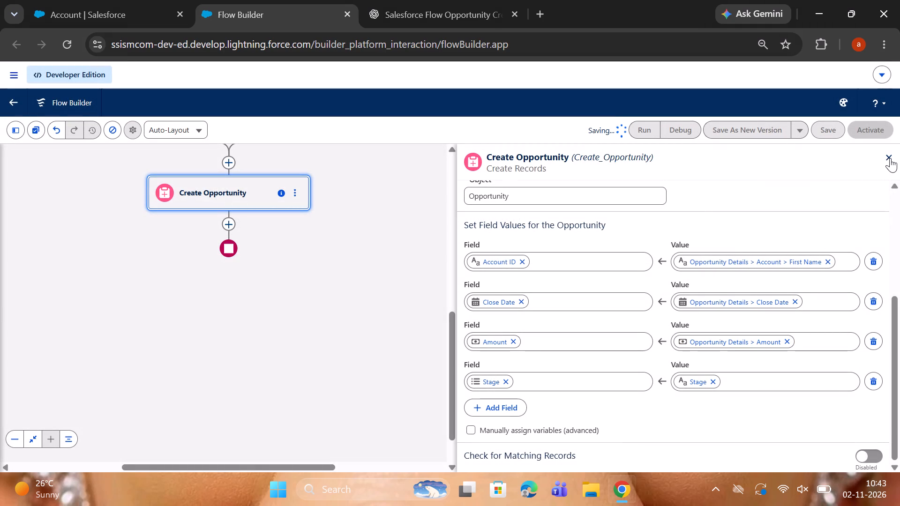
Close the Create Opportunity element's settings.
click(890, 158)
scroll(556, 195, up, 2)
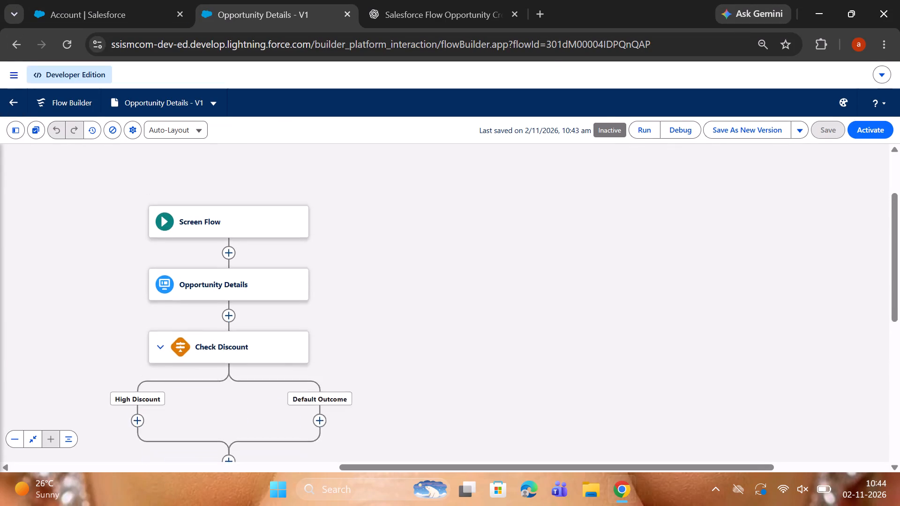
click(72, 42)
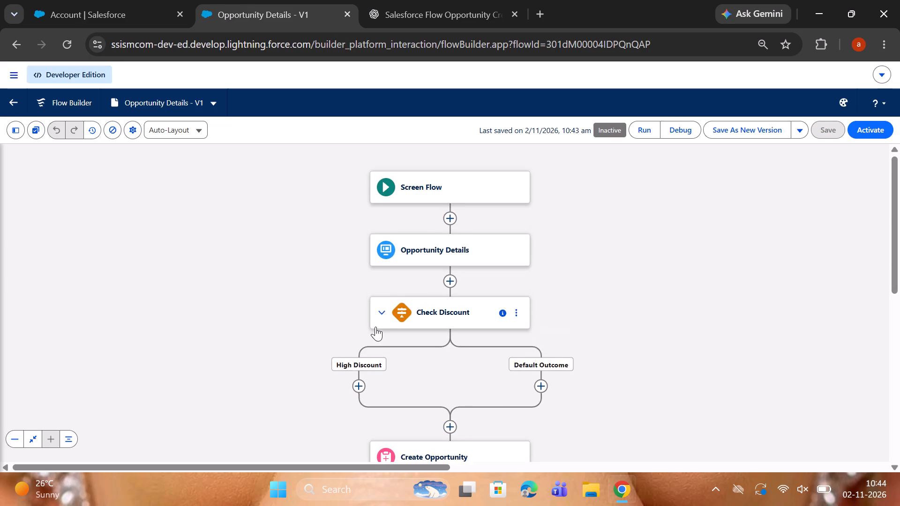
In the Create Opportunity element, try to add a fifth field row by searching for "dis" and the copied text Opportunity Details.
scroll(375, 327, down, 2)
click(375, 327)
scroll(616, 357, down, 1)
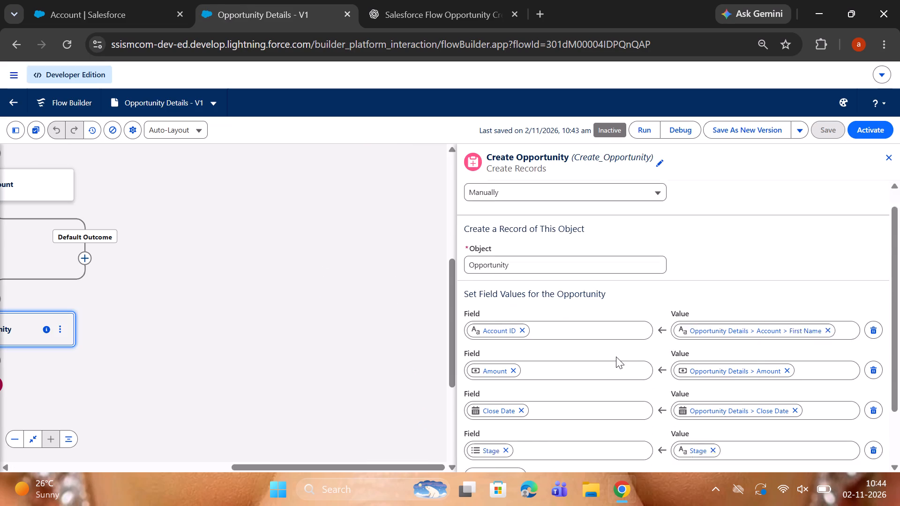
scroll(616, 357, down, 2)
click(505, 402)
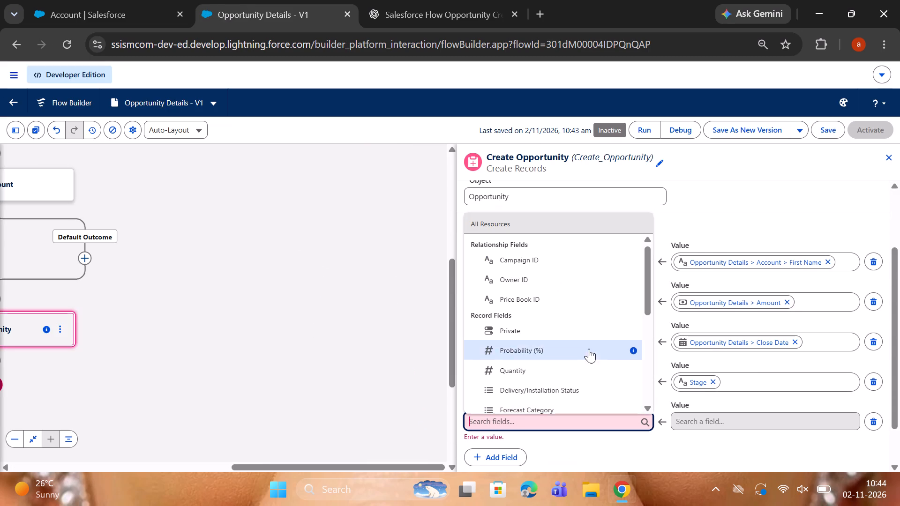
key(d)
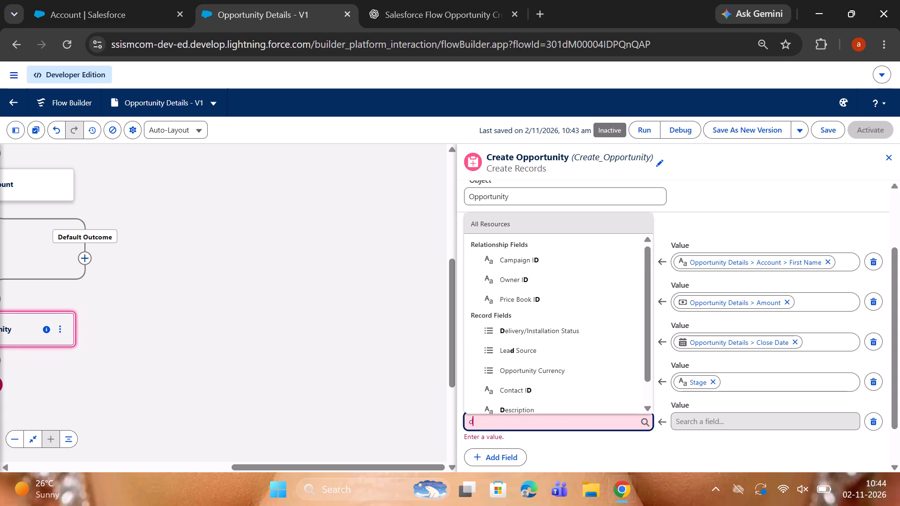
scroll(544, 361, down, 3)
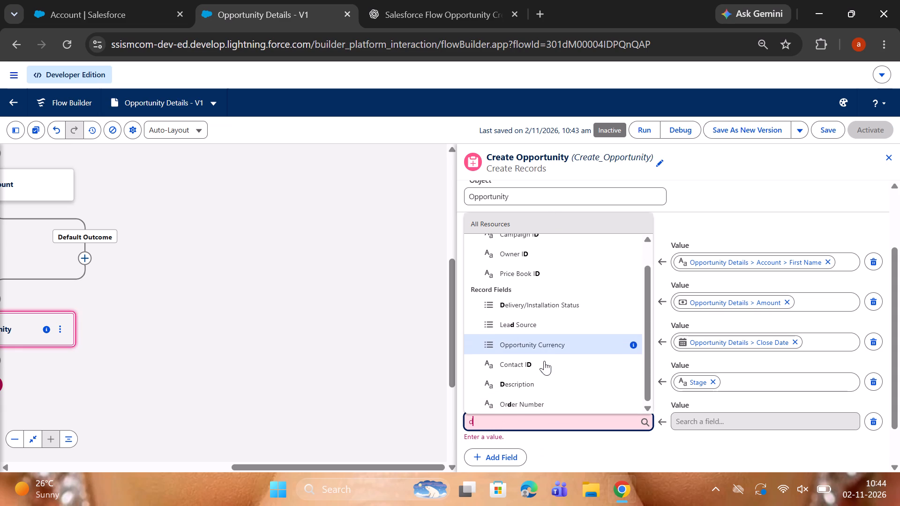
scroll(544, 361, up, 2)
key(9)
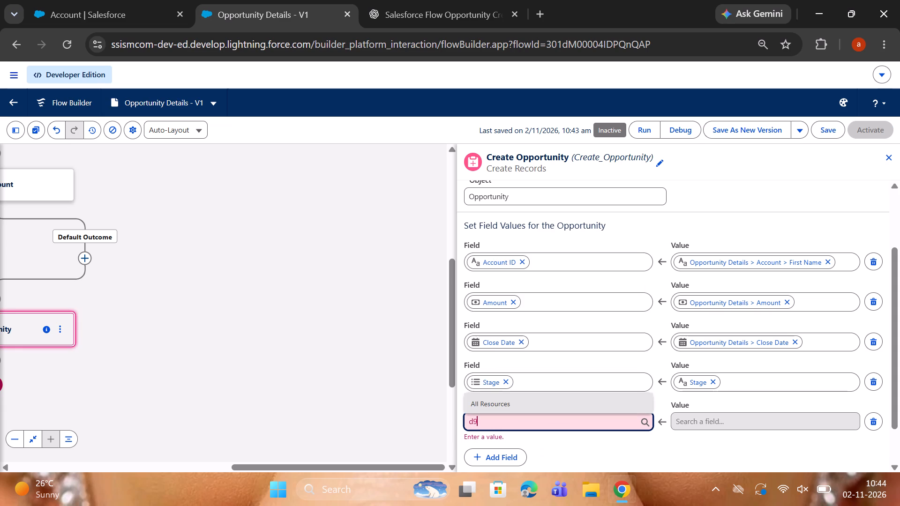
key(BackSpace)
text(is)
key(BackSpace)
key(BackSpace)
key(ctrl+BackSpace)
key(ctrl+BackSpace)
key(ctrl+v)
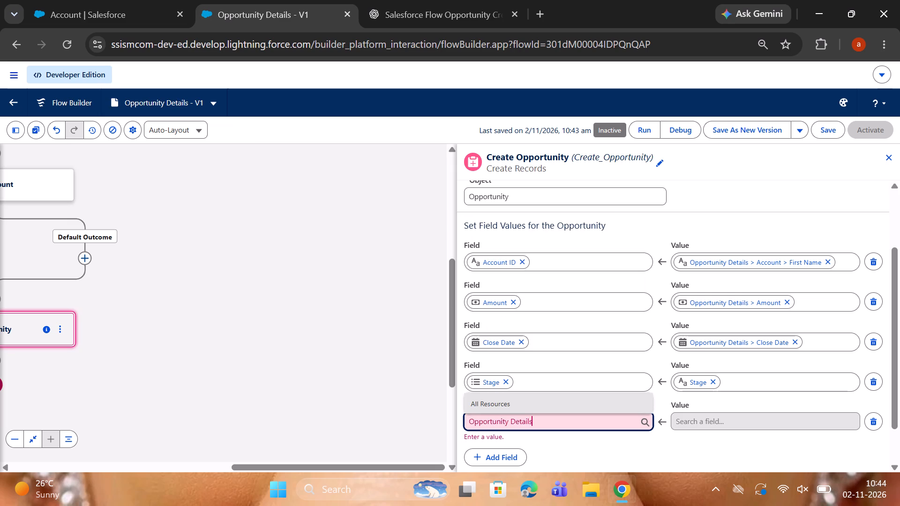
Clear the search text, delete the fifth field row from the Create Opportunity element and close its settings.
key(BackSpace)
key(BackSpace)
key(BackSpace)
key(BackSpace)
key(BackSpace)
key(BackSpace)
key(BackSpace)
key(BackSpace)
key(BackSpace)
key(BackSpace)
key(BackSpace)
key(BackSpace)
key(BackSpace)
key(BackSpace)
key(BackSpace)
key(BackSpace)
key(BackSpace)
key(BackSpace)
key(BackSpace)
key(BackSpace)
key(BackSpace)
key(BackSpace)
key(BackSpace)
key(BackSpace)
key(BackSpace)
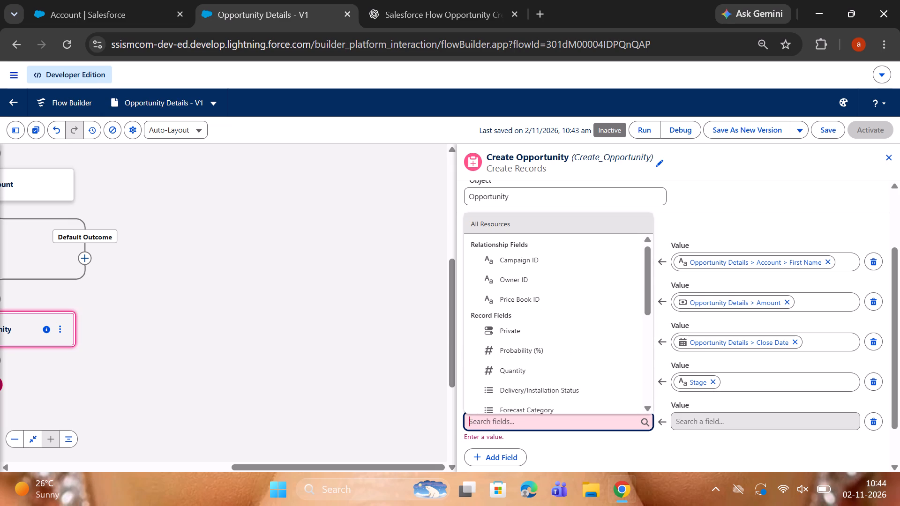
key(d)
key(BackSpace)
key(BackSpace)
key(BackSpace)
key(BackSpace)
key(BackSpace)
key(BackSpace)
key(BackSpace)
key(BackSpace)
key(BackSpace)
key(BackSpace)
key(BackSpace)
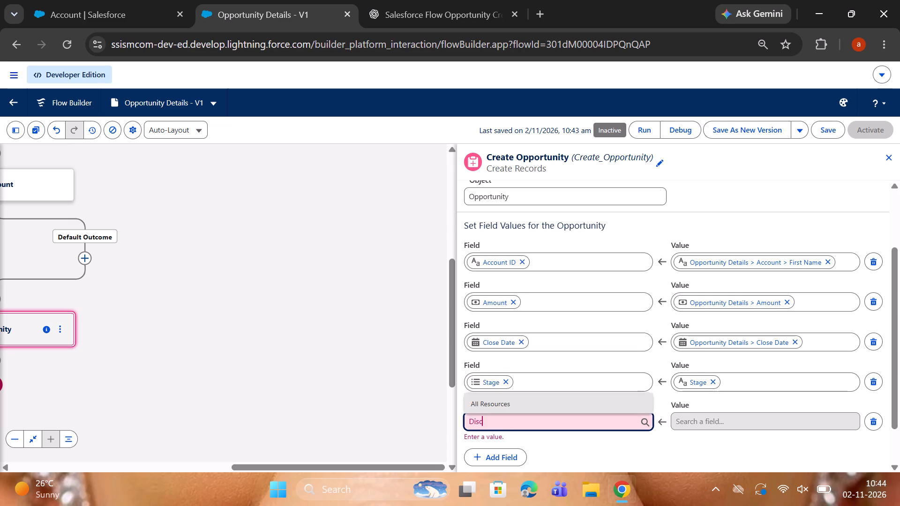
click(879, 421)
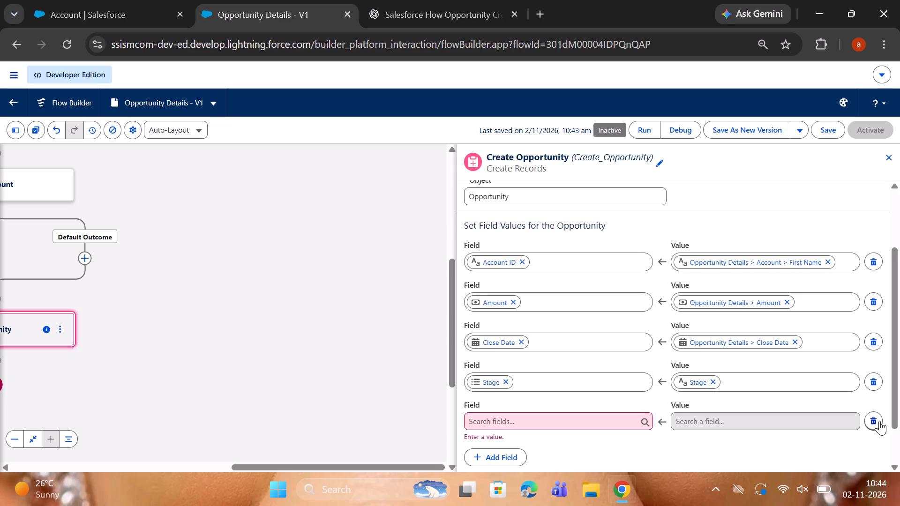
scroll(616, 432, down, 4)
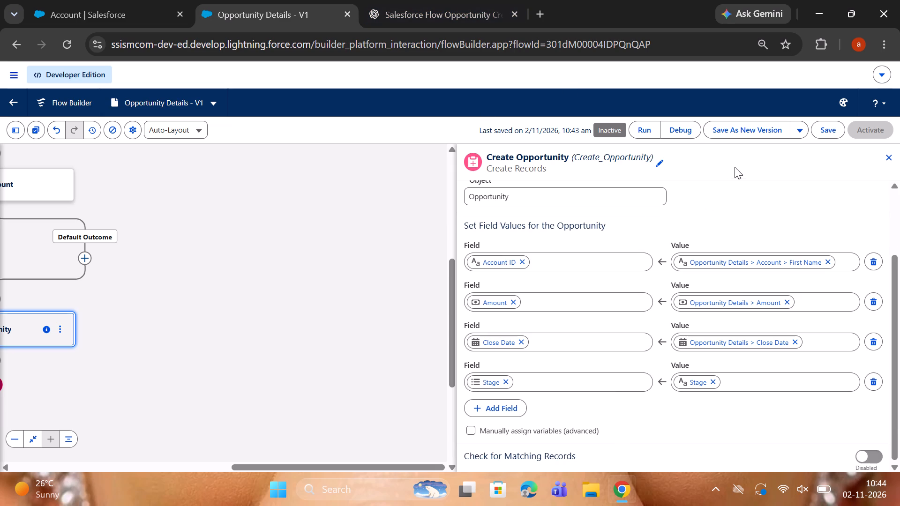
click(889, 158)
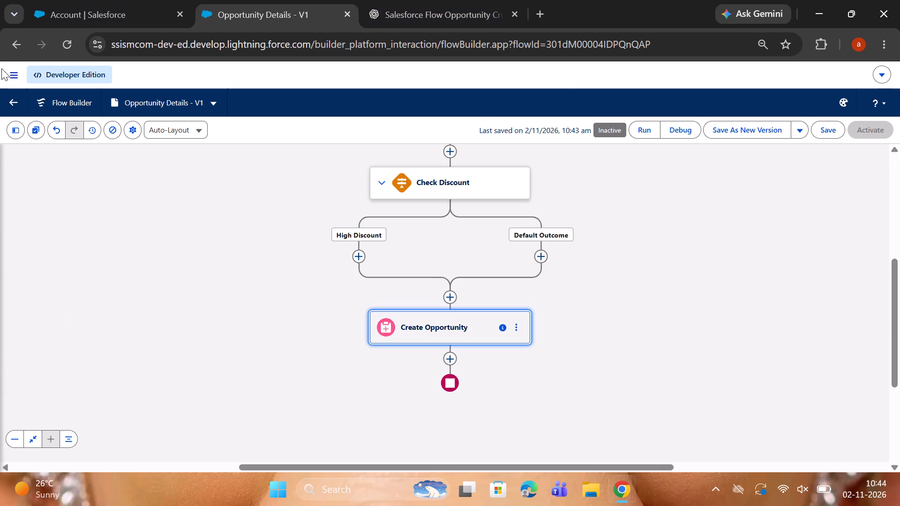
Leave the flow for the Flows list in Setup, discarding the unsaved changes.
click(13, 97)
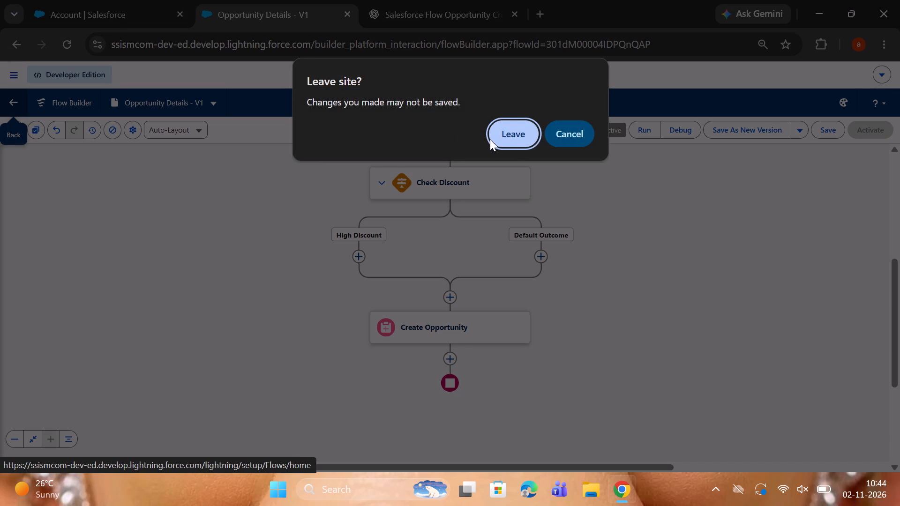
click(514, 145)
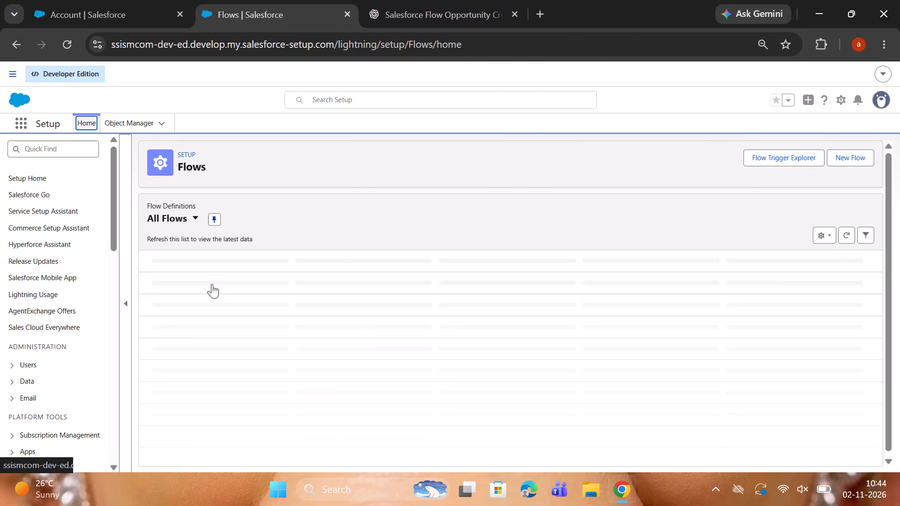
Reopen the Opportunity Details flow from the All Flows list and close the leftover Flows browser tab.
scroll(230, 306, down, 8)
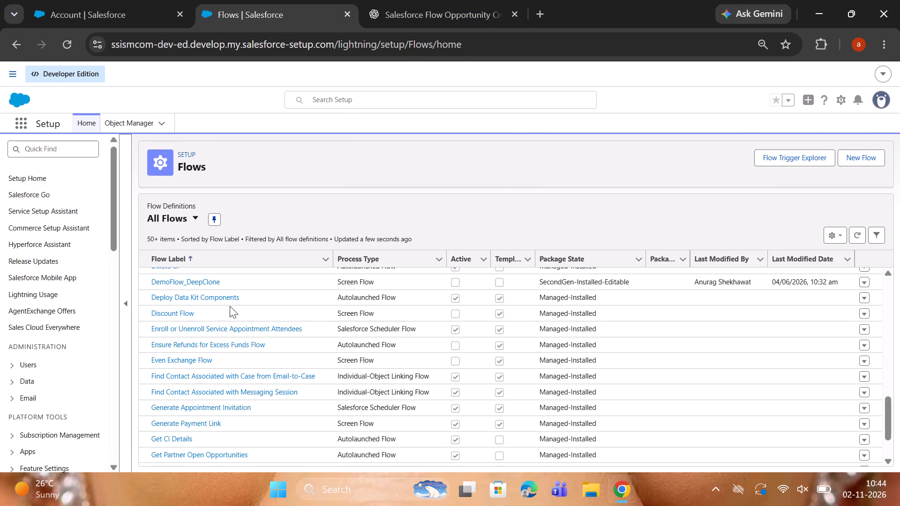
scroll(193, 380, down, 2)
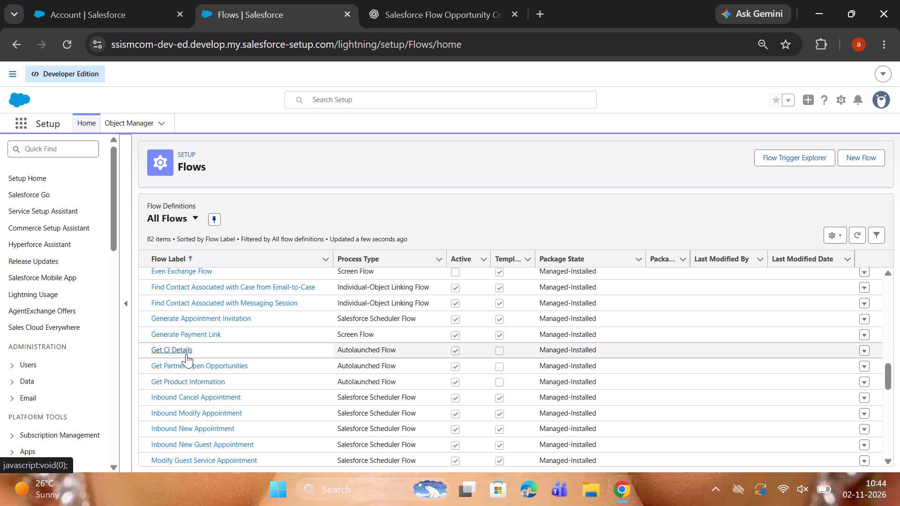
scroll(186, 354, down, 8)
scroll(186, 354, up, 2)
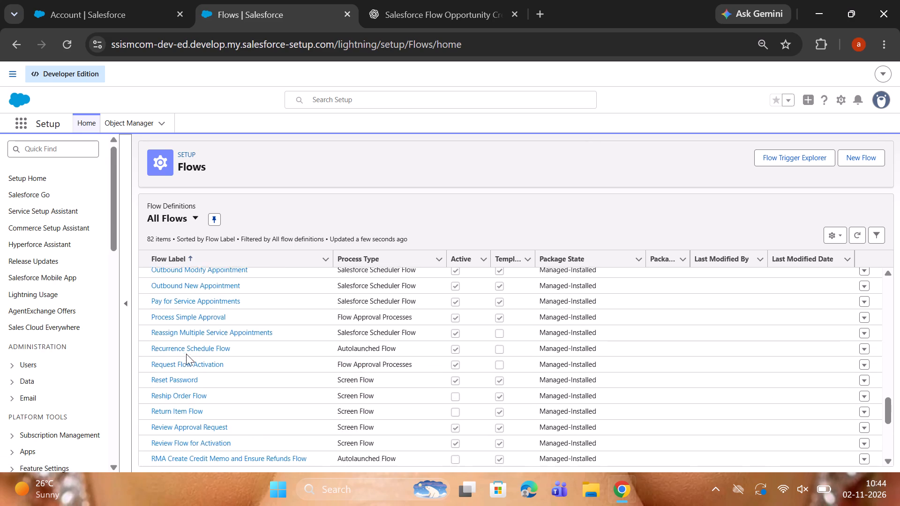
scroll(186, 354, up, 2)
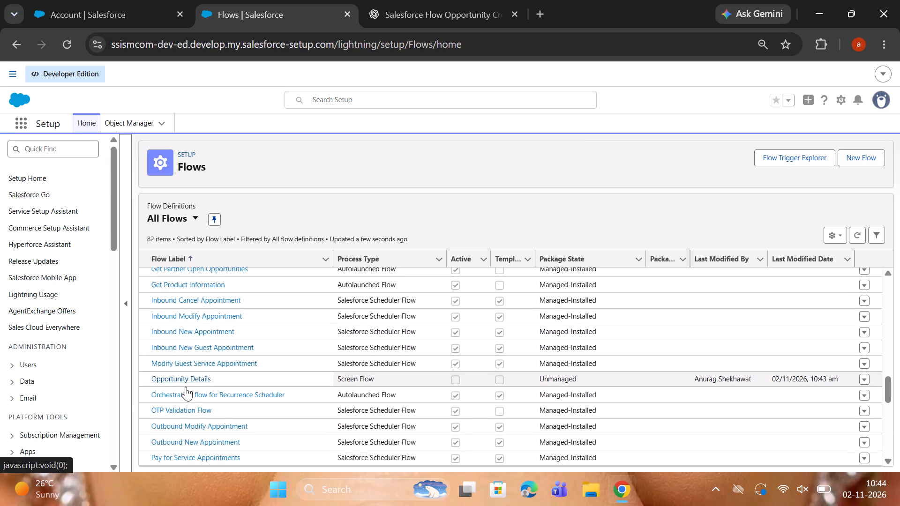
click(183, 379)
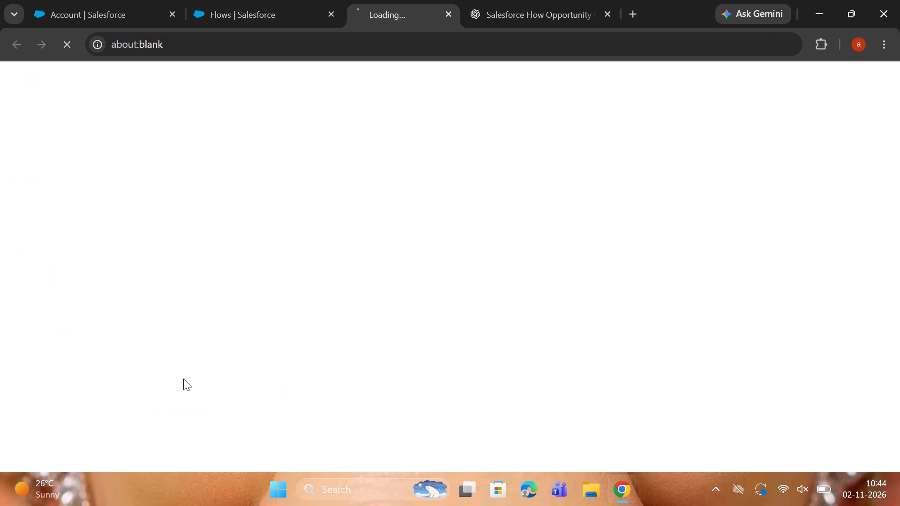
click(325, 15)
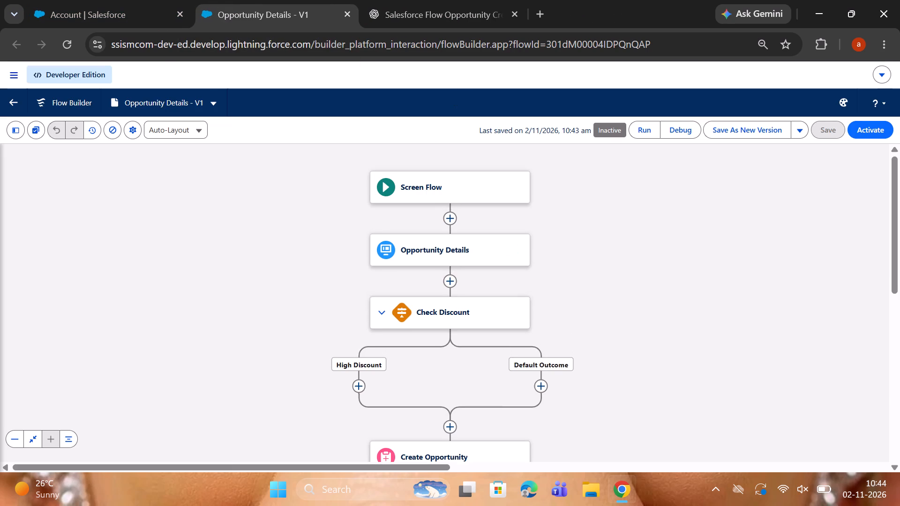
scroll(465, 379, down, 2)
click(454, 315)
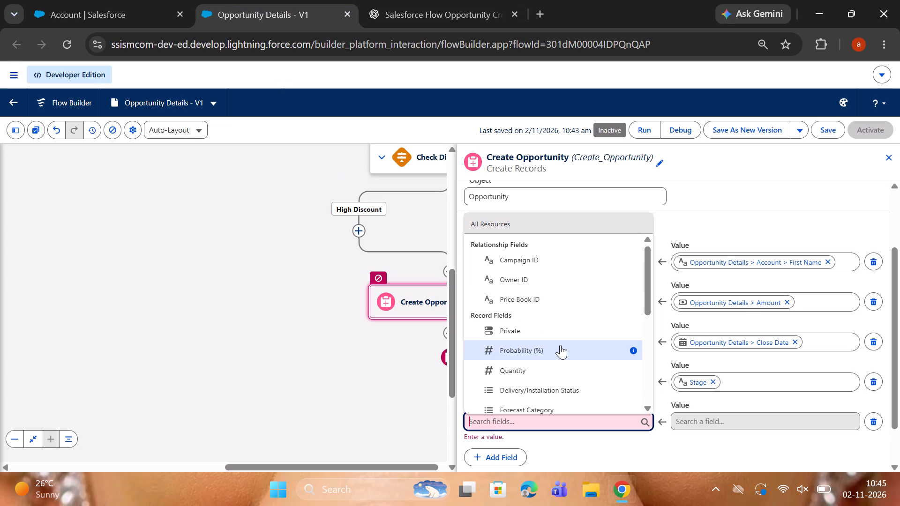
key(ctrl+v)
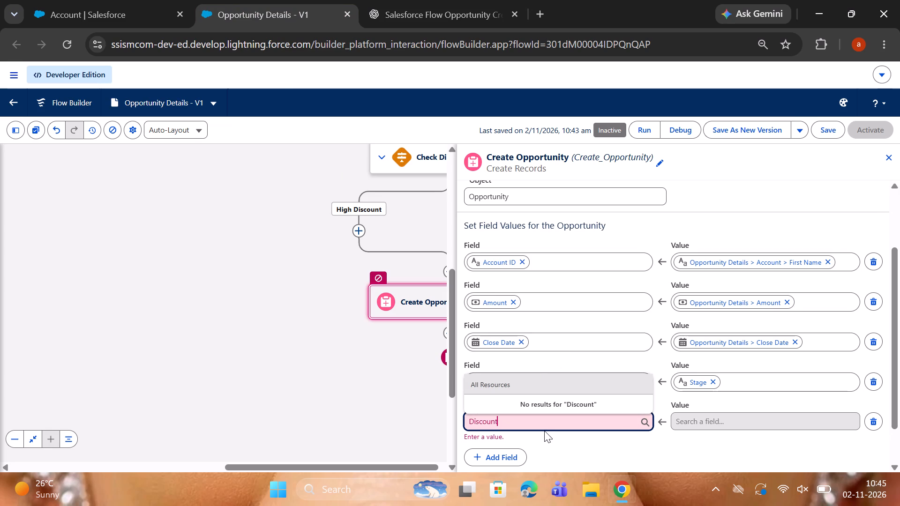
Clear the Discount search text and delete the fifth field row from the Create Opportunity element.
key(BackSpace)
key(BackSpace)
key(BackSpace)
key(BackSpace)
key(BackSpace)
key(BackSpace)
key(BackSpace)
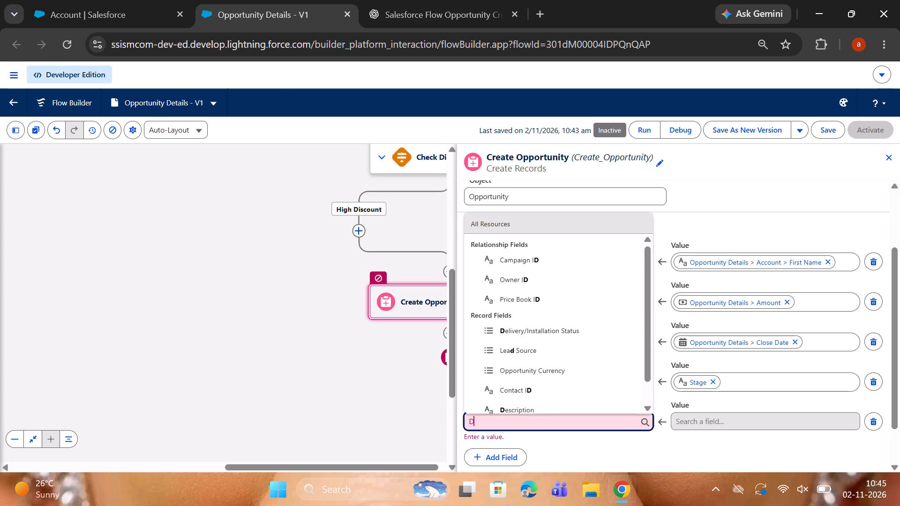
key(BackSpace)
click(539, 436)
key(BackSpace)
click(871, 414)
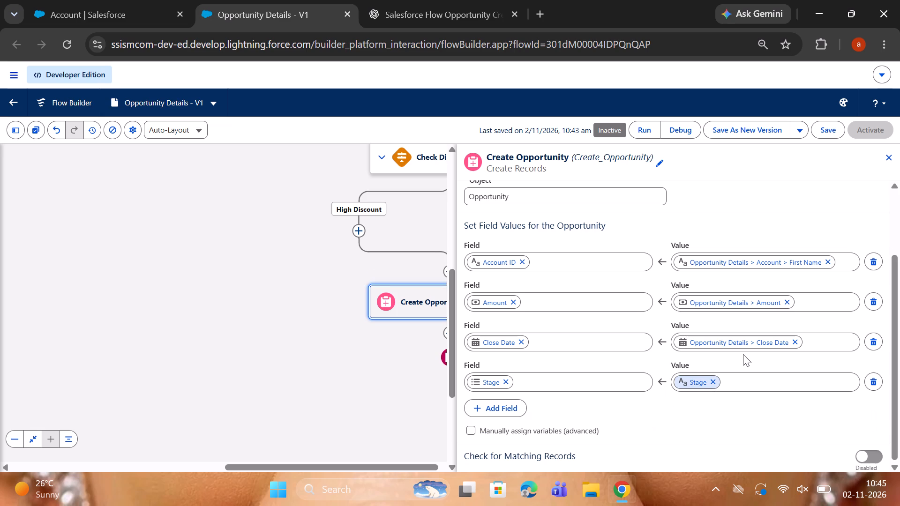
Close the browser tab with the ChatGPT guide.
scroll(743, 354, down, 6)
scroll(320, 246, up, 1)
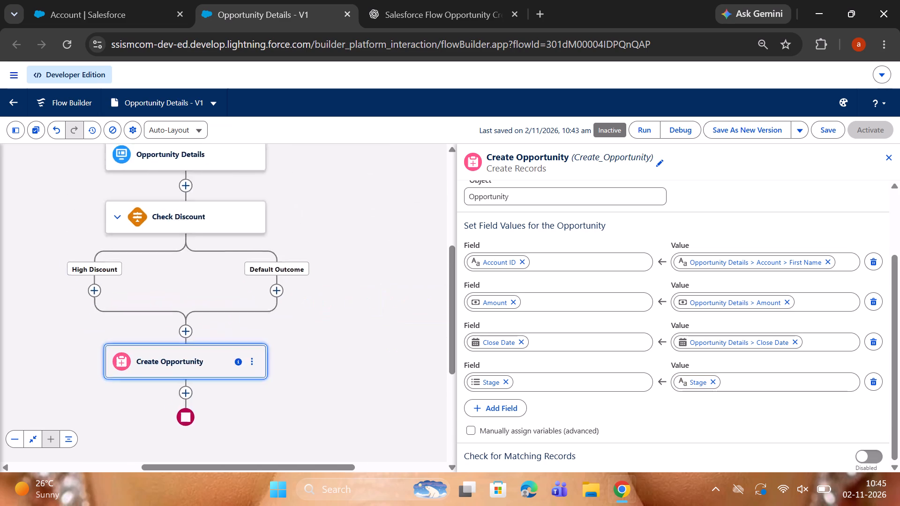
scroll(320, 246, up, 1)
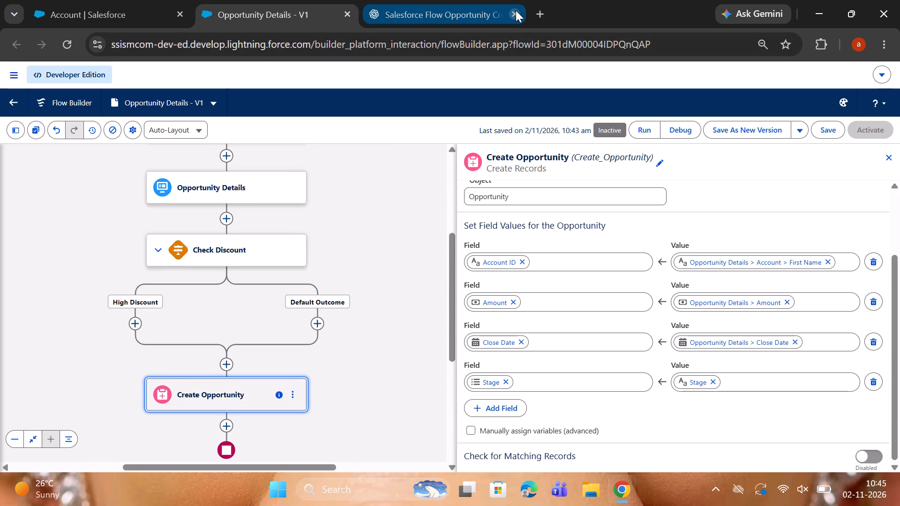
click(516, 10)
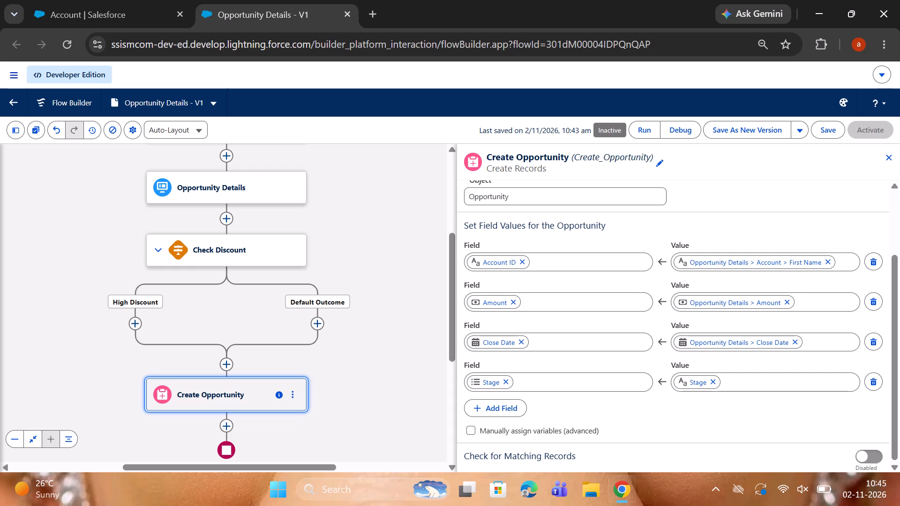
In the Account object's Fields & Relationships list, find and open the Discount_Percentage__c custom field.
click(64, 0)
scroll(447, 396, down, 3)
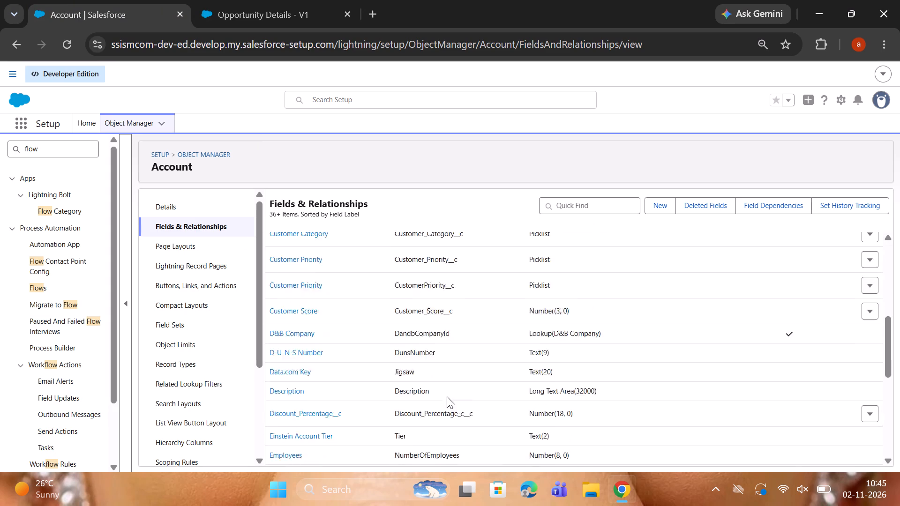
scroll(447, 396, down, 4)
scroll(367, 348, down, 5)
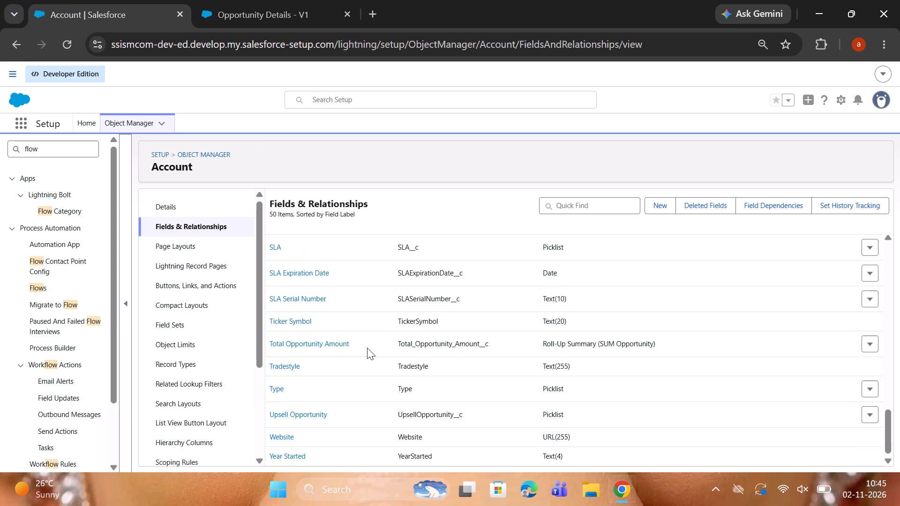
scroll(367, 348, down, 4)
scroll(311, 310, up, 8)
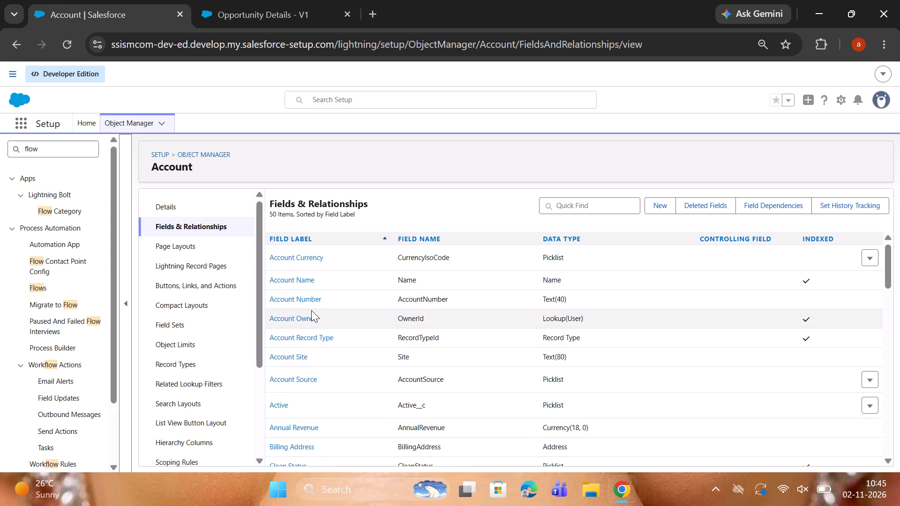
scroll(311, 310, down, 4)
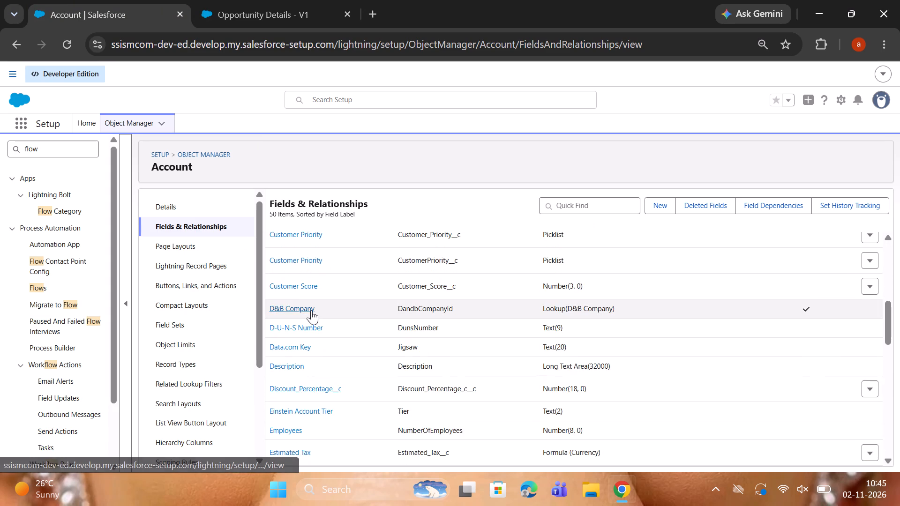
click(314, 385)
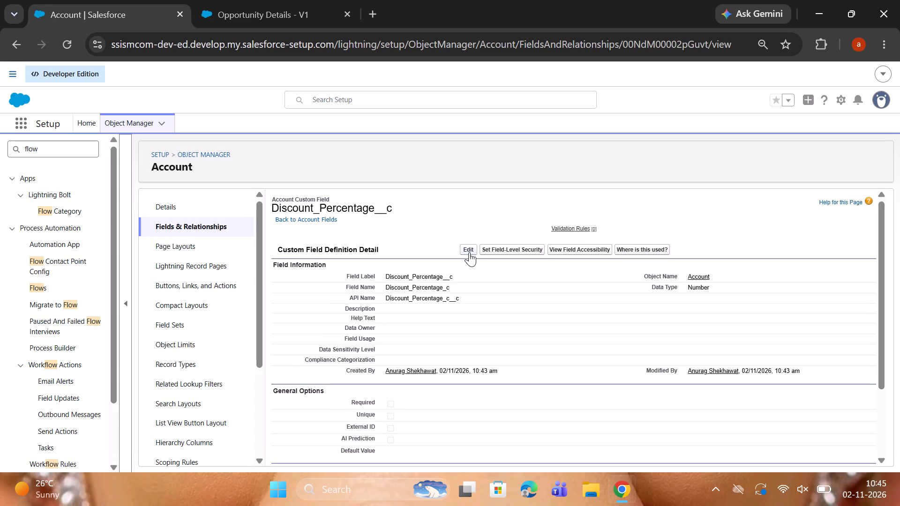
Change the custom field's label to Discount Percentage, accept the label-change notice and save the field.
click(469, 252)
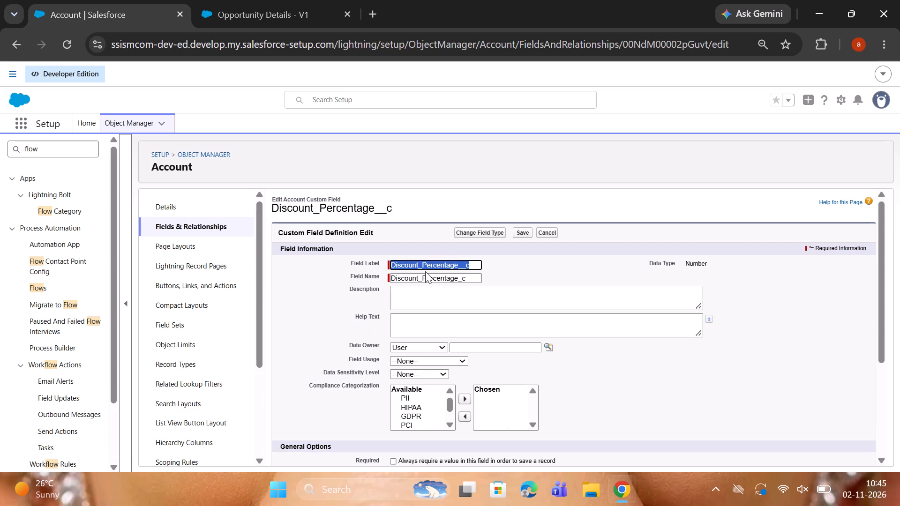
drag(425, 271, 422, 265)
click(422, 265)
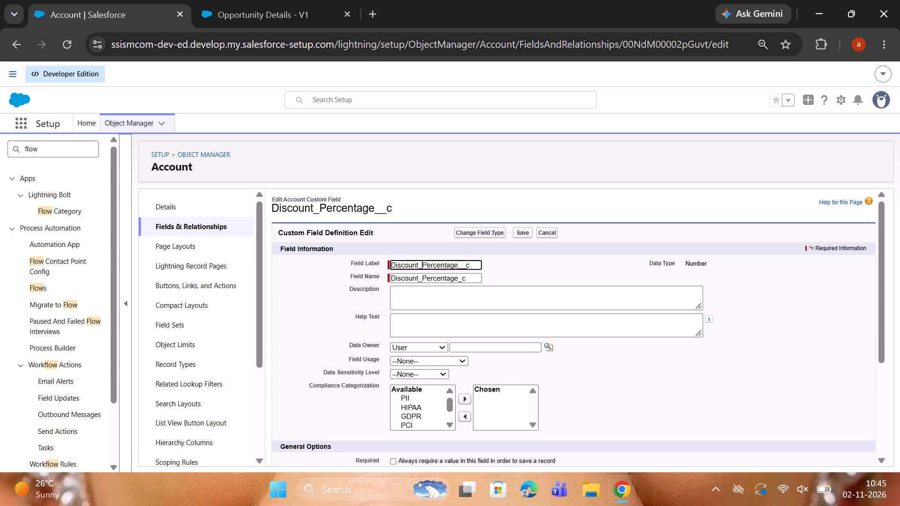
key(BackSpace)
key(space)
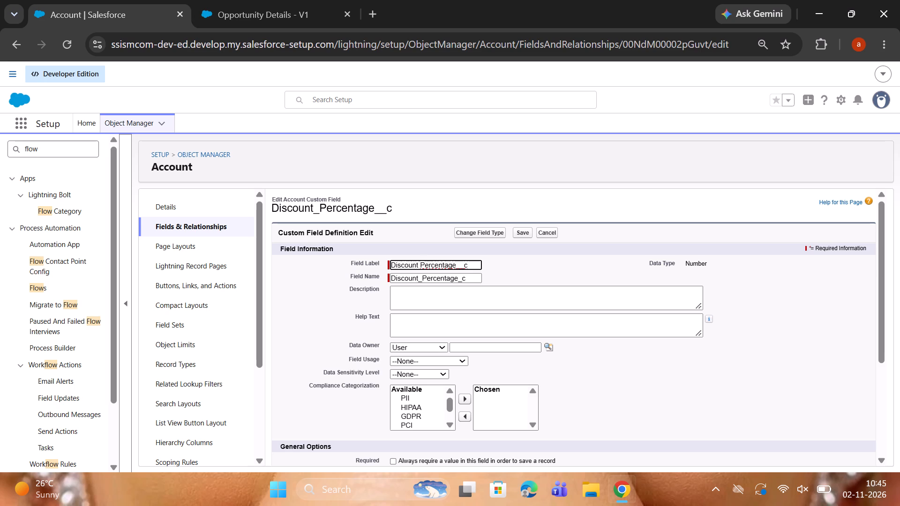
click(474, 269)
key(BackSpace)
key(BackSpace)
key(BackSpace)
key(BackSpace)
click(480, 284)
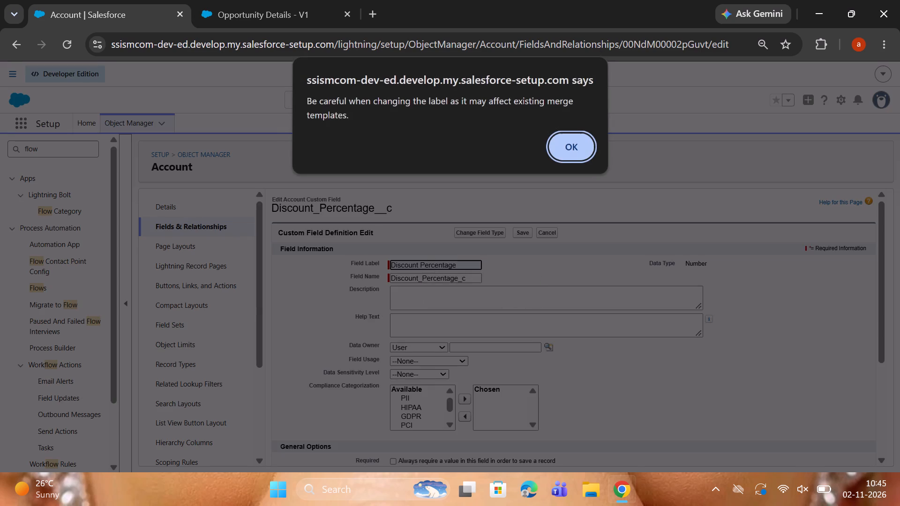
click(558, 154)
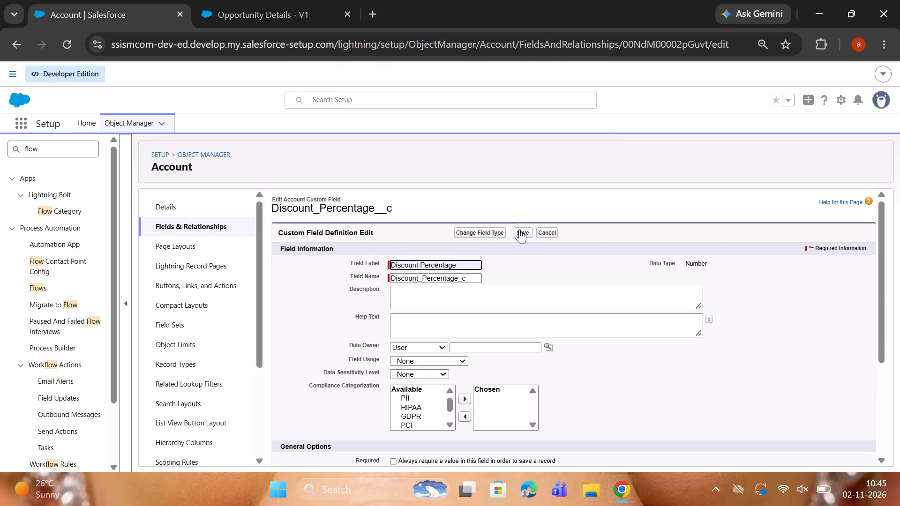
click(520, 230)
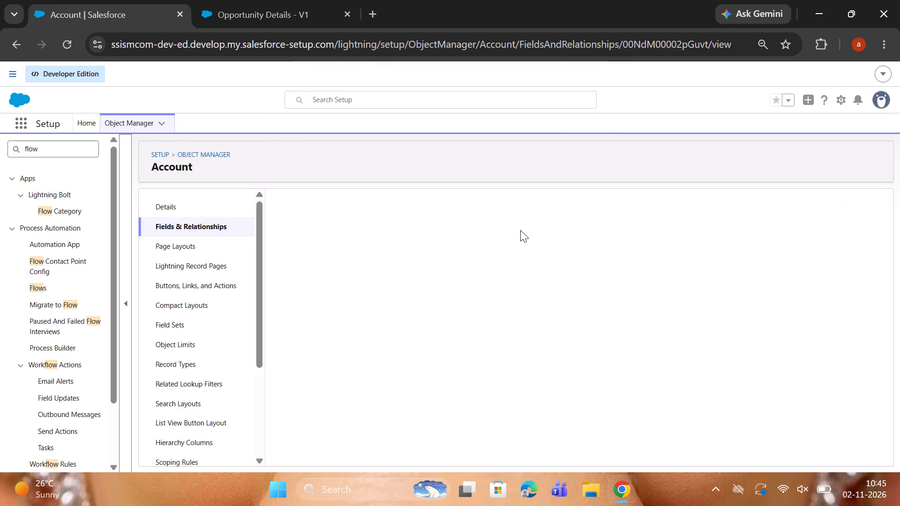
Return to the Opportunity Details flow and reload its page, discarding unsaved changes.
click(272, 0)
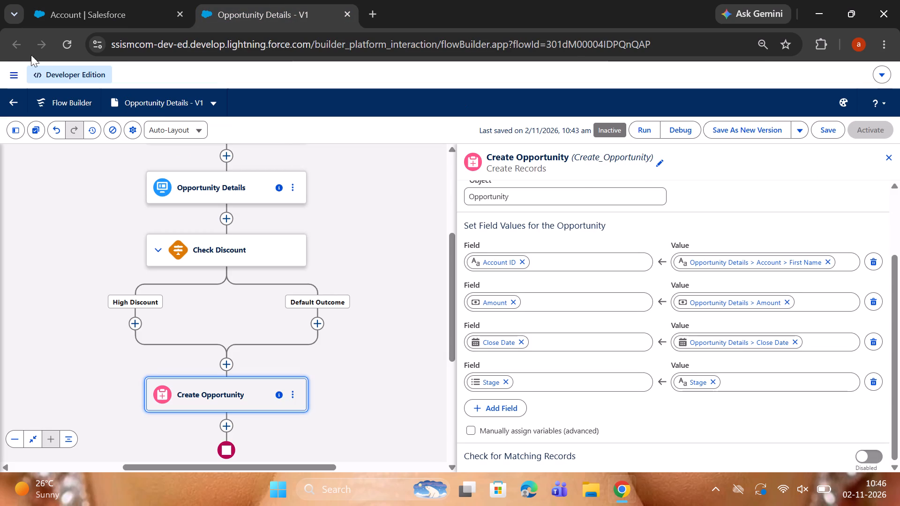
click(80, 42)
click(73, 42)
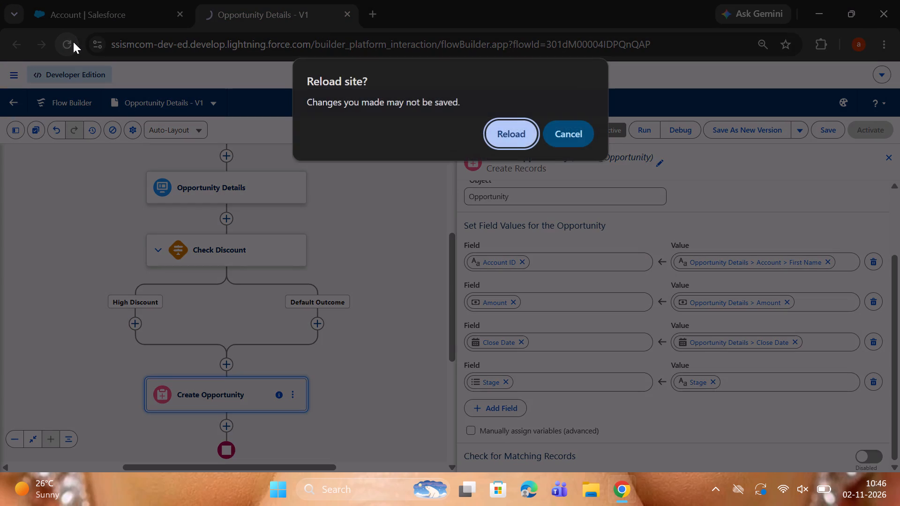
click(490, 134)
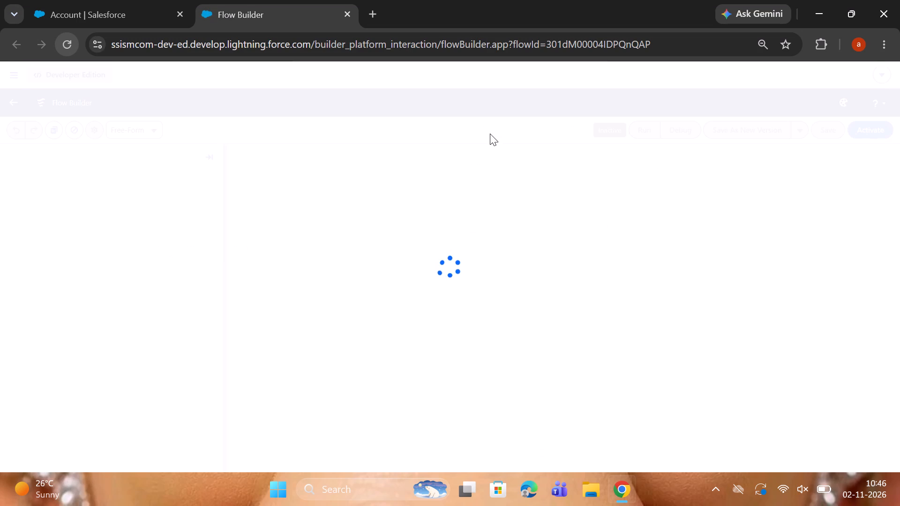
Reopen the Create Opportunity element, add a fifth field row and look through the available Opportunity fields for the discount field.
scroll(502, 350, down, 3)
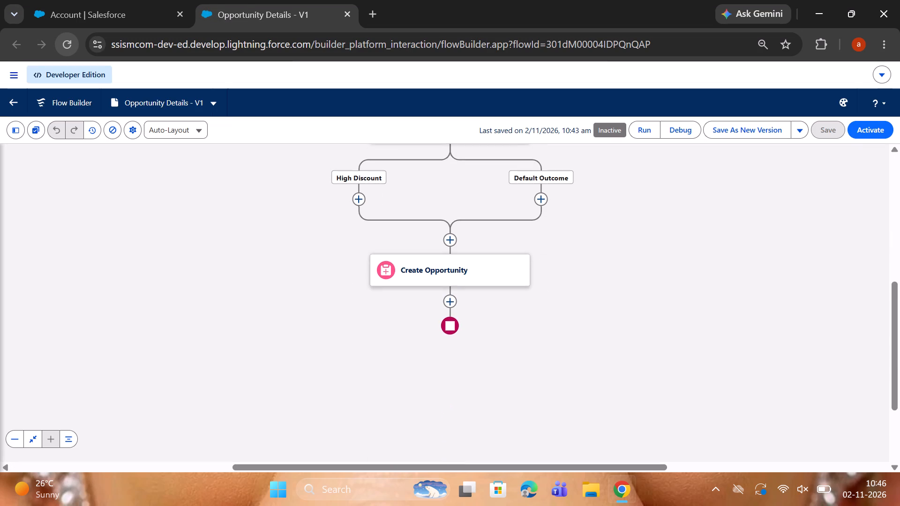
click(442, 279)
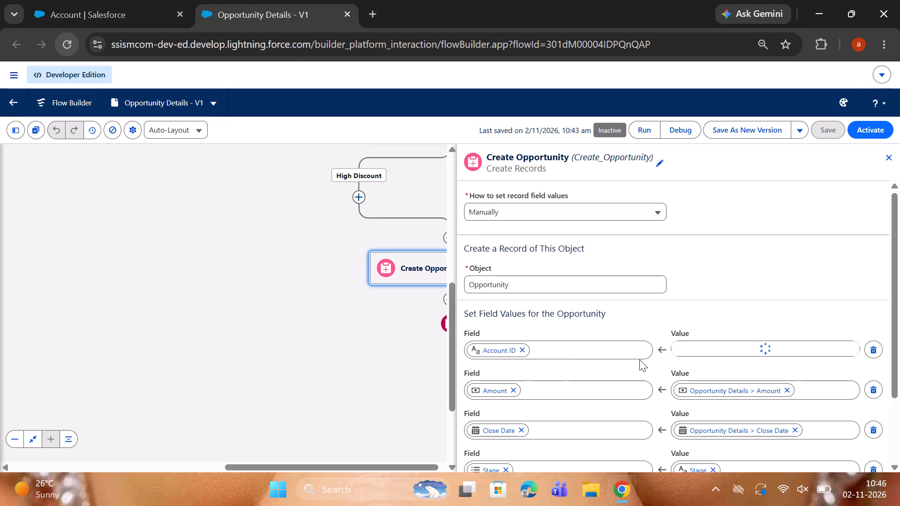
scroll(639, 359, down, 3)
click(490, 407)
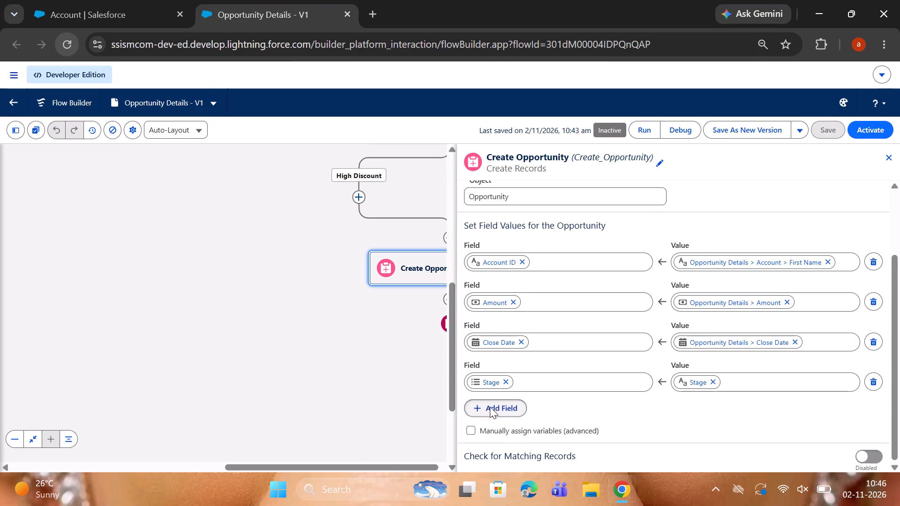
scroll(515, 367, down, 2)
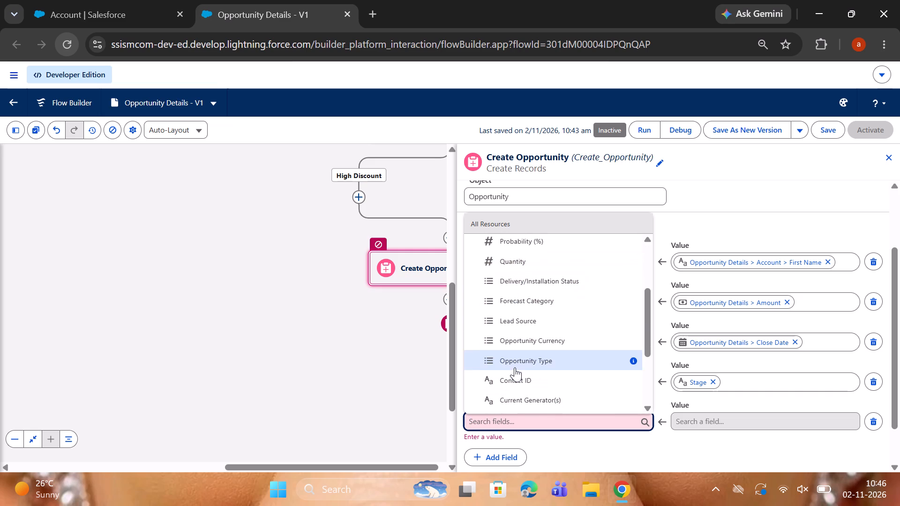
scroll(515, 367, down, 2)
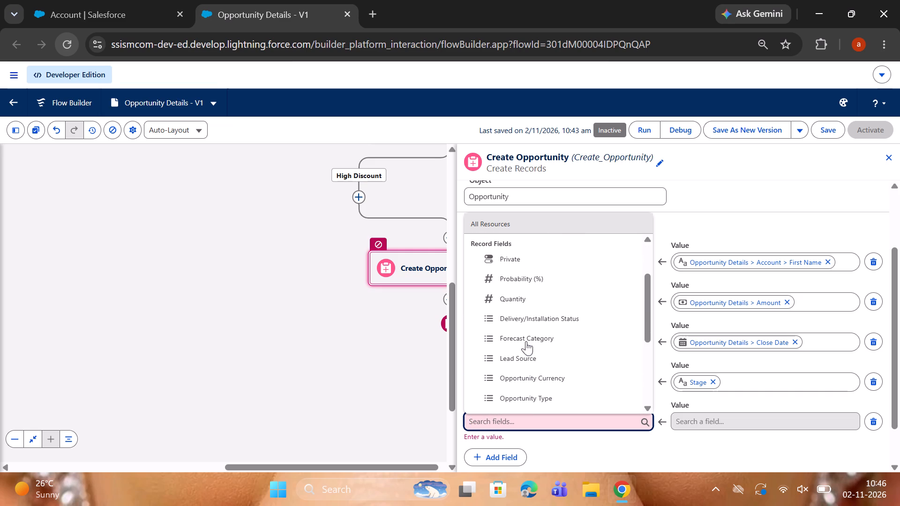
click(375, 7)
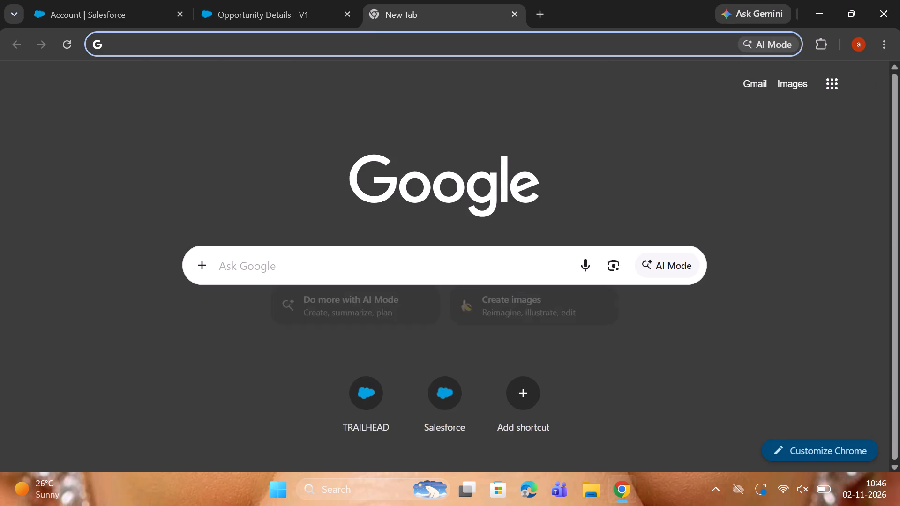
click(439, 265)
click(265, 304)
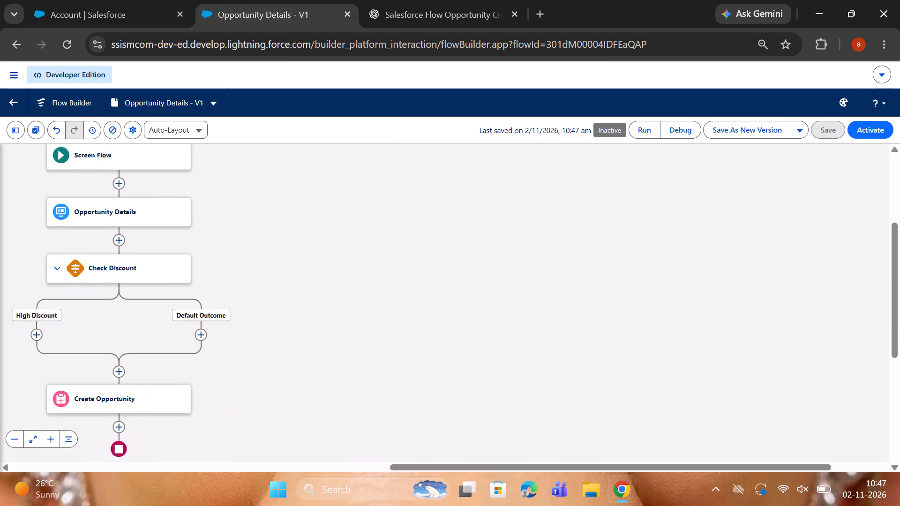
click(877, 130)
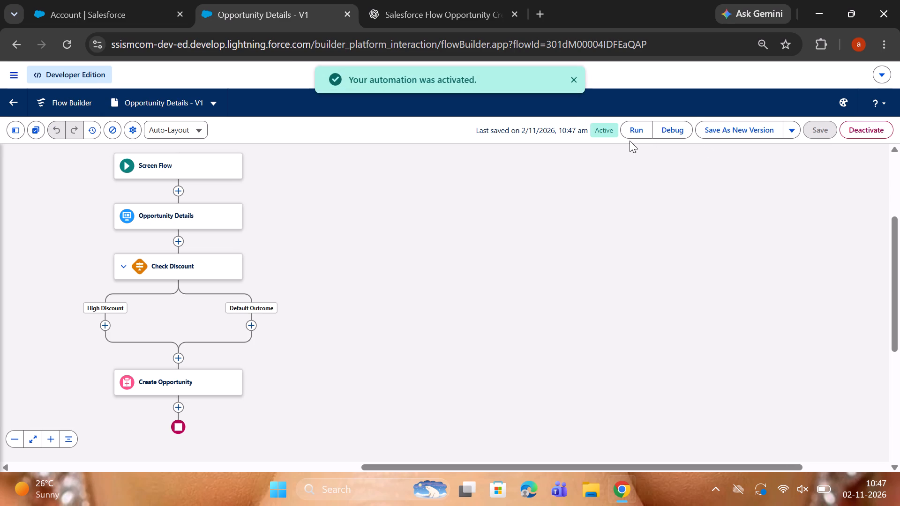
Run the activated Opportunity Details flow.
click(631, 135)
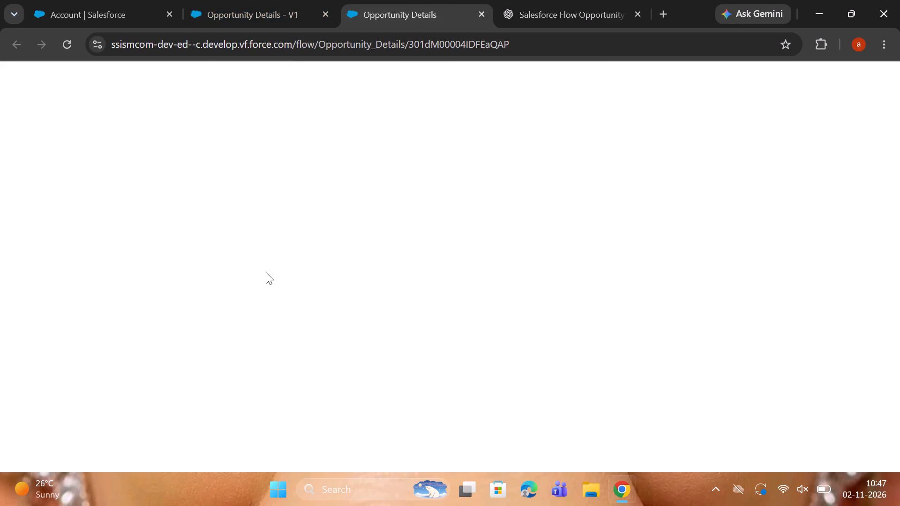
Enter Products as the Opportunity Name in the running flow's Opportunity Details screen.
scroll(266, 272, up, 1)
scroll(266, 272, down, 1)
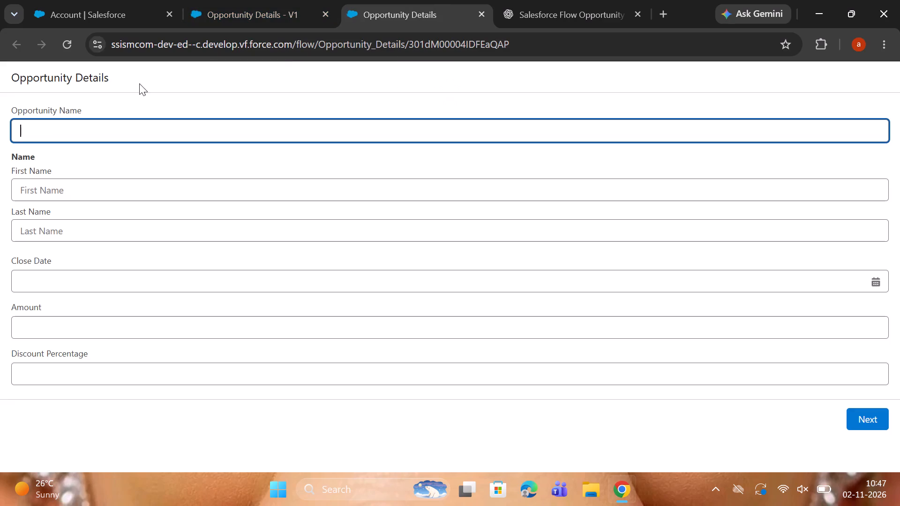
click(132, 126)
key(BackSpace)
key(BackSpace)
key(BackSpace)
key(BackSpace)
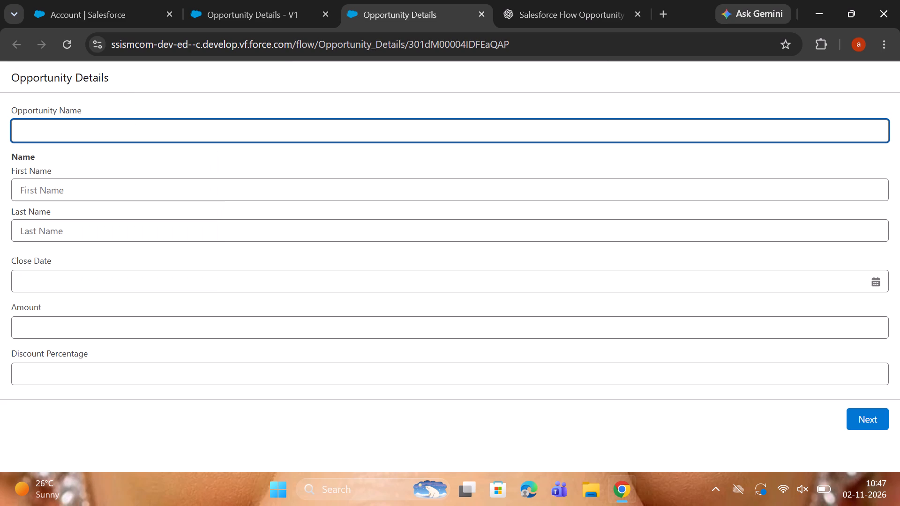
key(BackSpace)
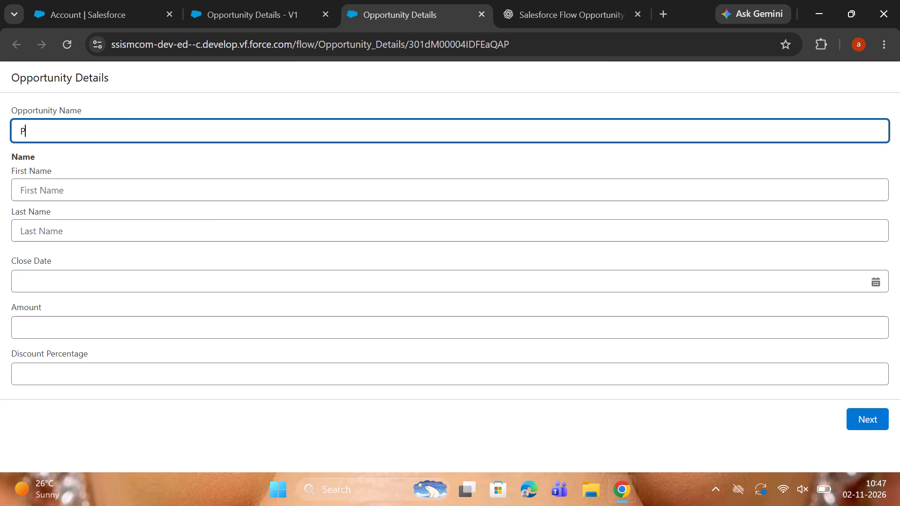
text(roduct)
key(space)
key(BackSpace)
key(BackSpace)
key(s)
key(BackSpace)
text(ts)
Fill in the First Name and Last Name fields with the saved autofill suggestions.
click(57, 193)
click(94, 211)
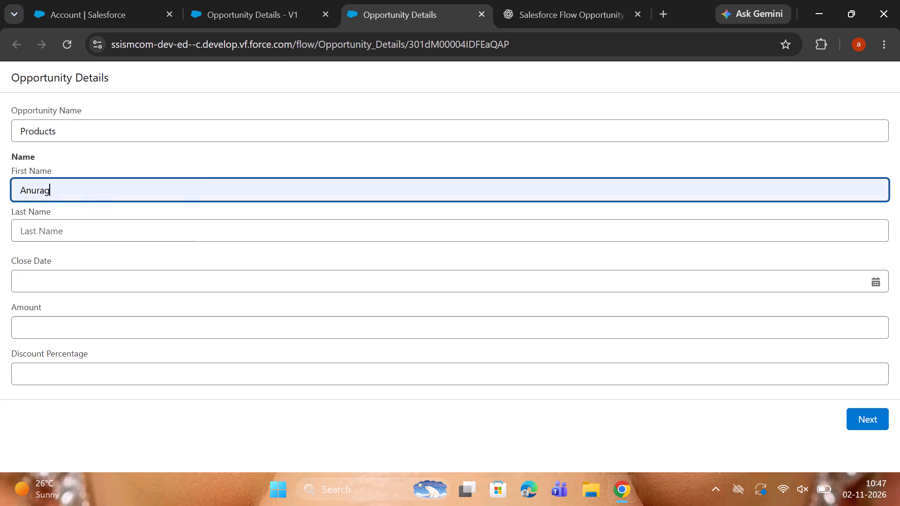
click(48, 228)
click(102, 253)
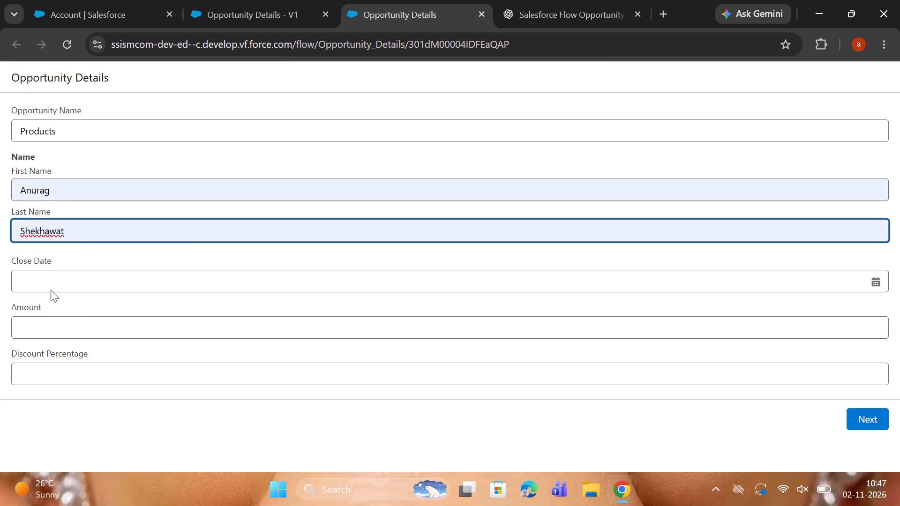
Set the Close Date to 01-Nov-2026 and the Amount to 25,000.
click(48, 279)
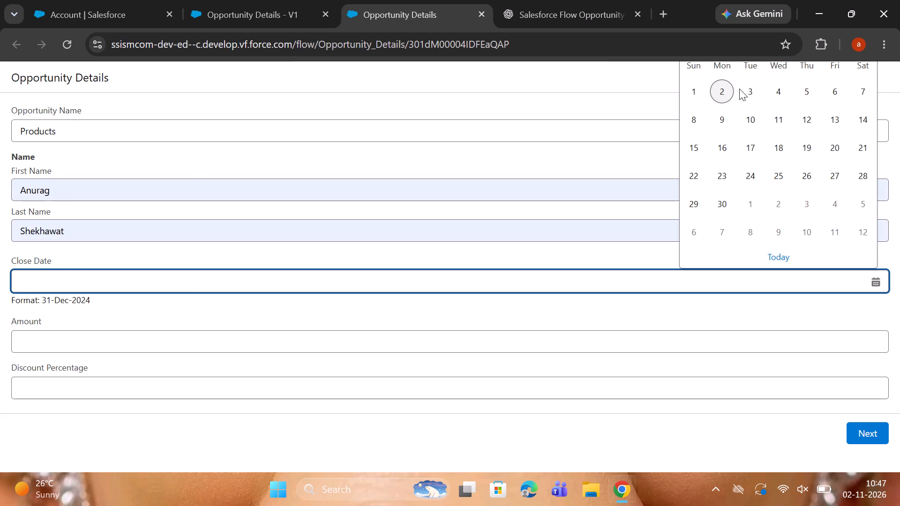
click(699, 97)
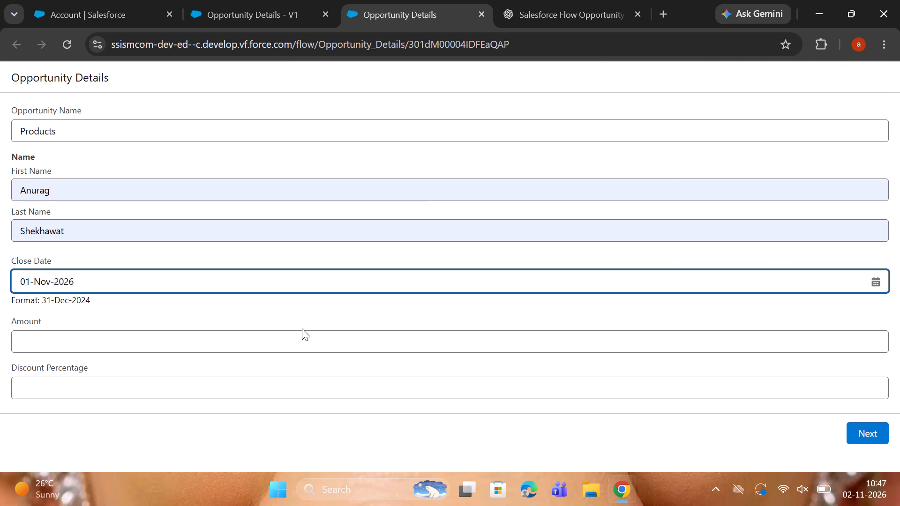
click(277, 346)
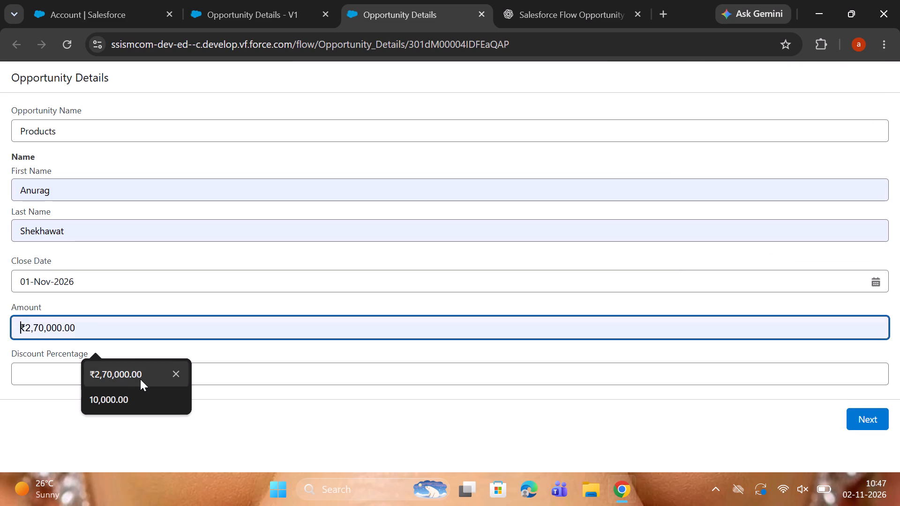
text(25)
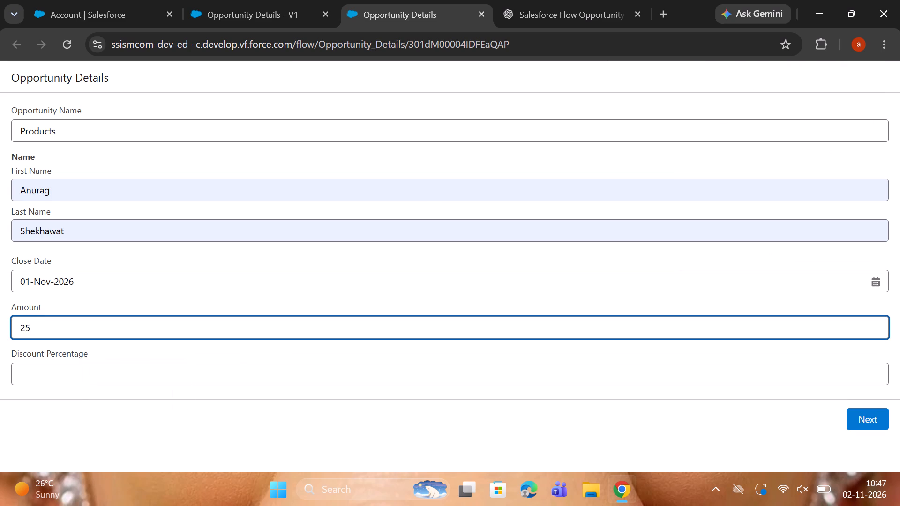
text(,000)
Set the Discount Percentage to 10 and submit the Opportunity Details screen.
click(69, 375)
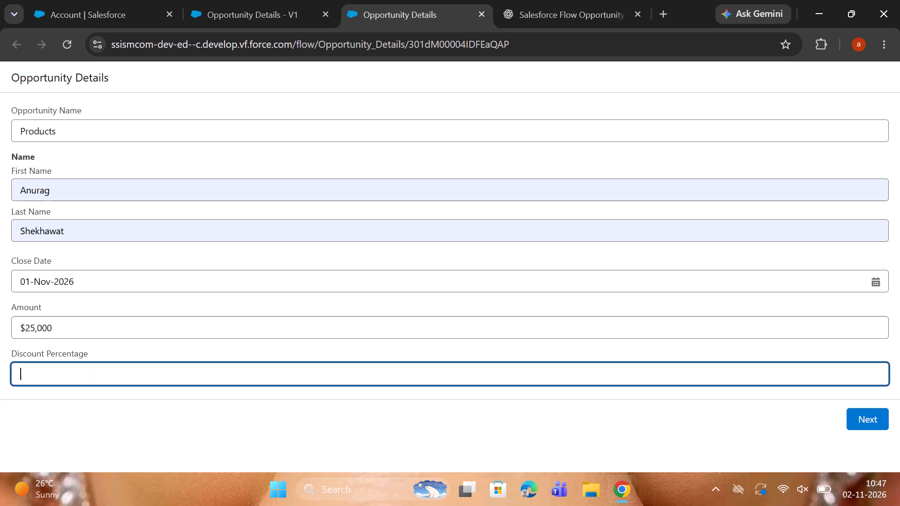
text(10)
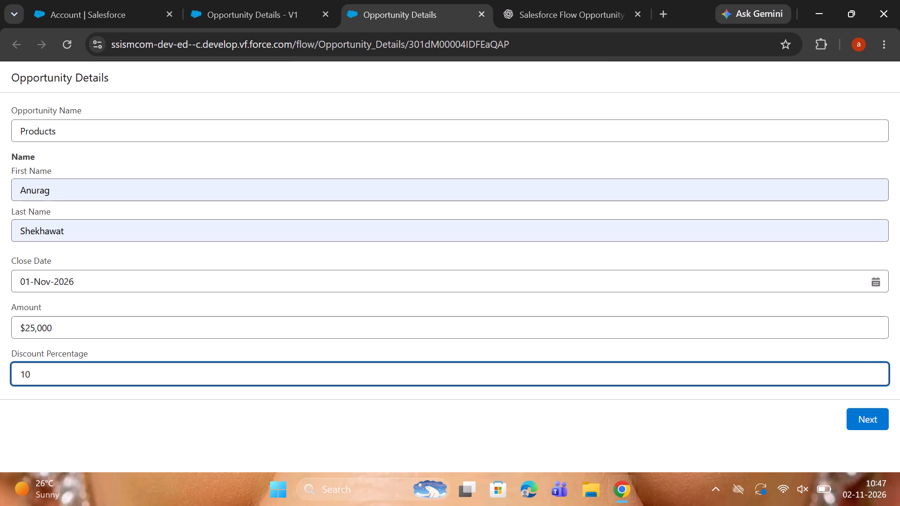
text(%%)
key(ctrl+5)
key(5)
key(BackSpace)
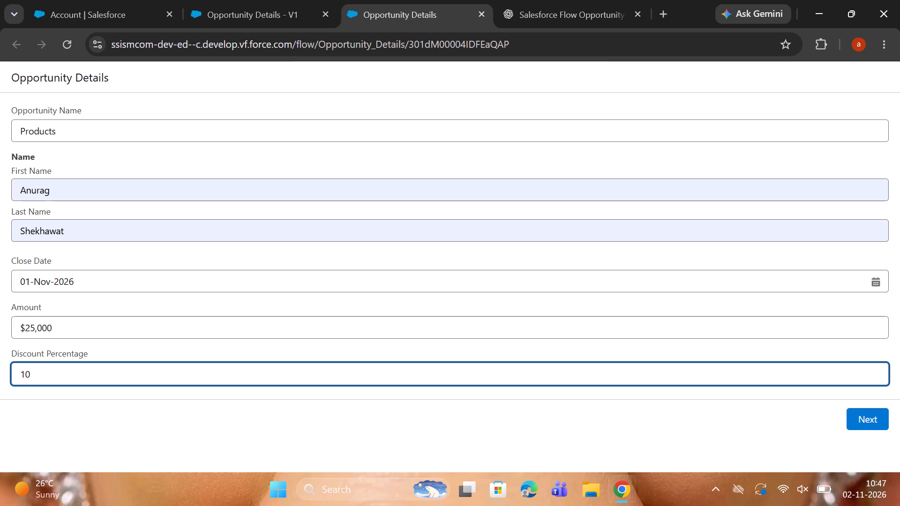
key(shift+percent)
text(55)
key(BackSpace)
key(BackSpace)
key(5)
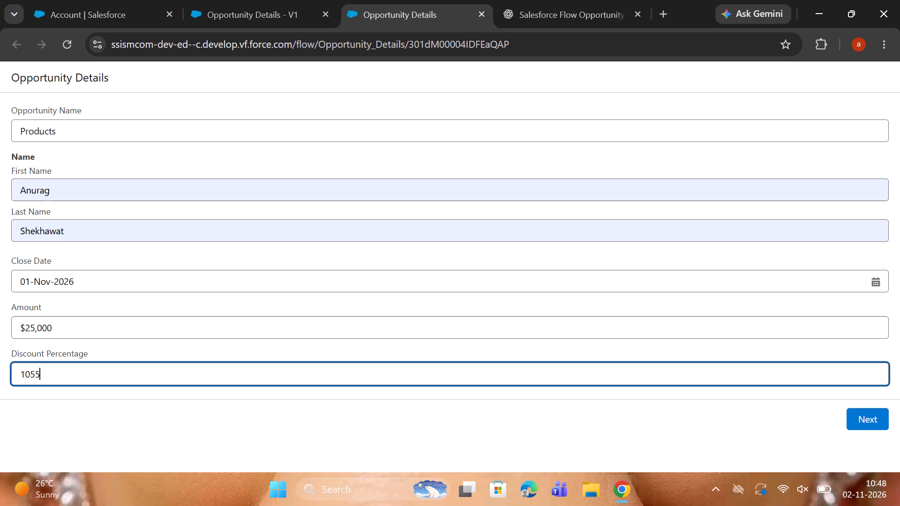
key(5)
key(5)
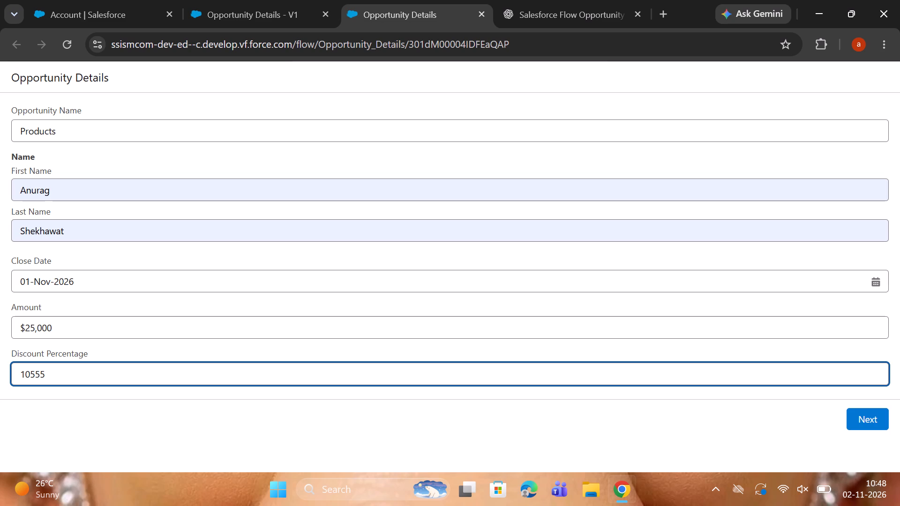
key(BackSpace)
key(BackSpace)
key(BackSpace)
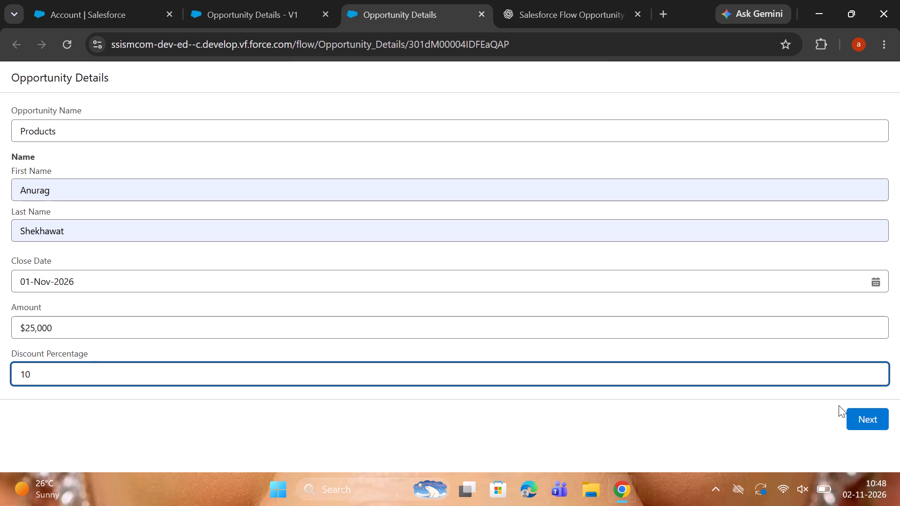
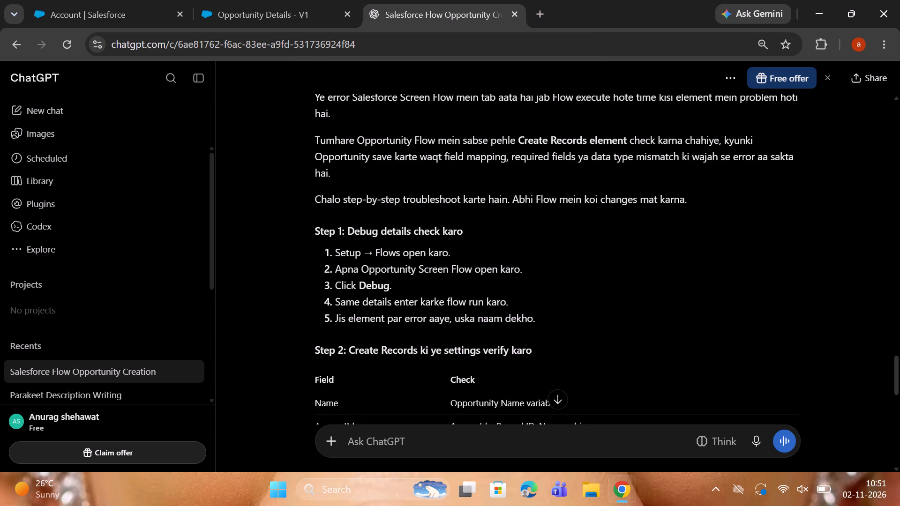
Return to the Opportunity Details - V1 flow and review the outcomes and conditions of the Check Discount decision.
click(221, 0)
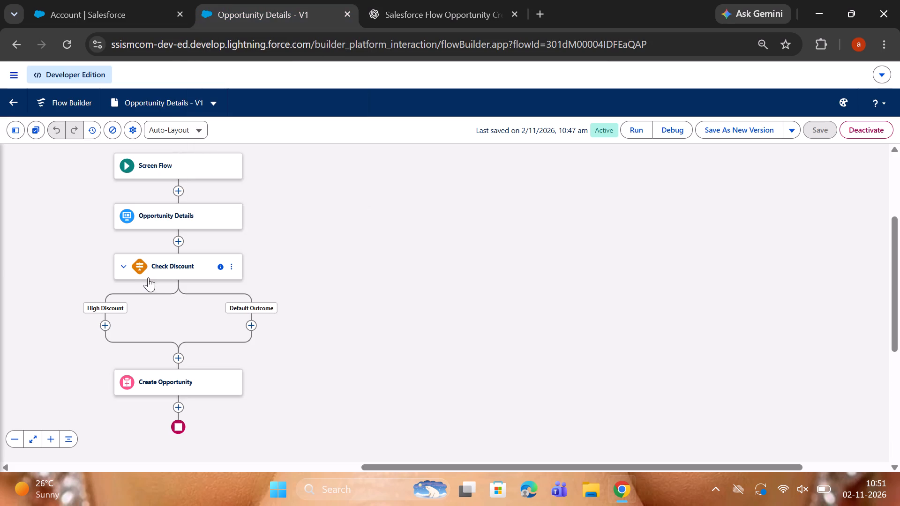
click(172, 260)
scroll(441, 317, down, 3)
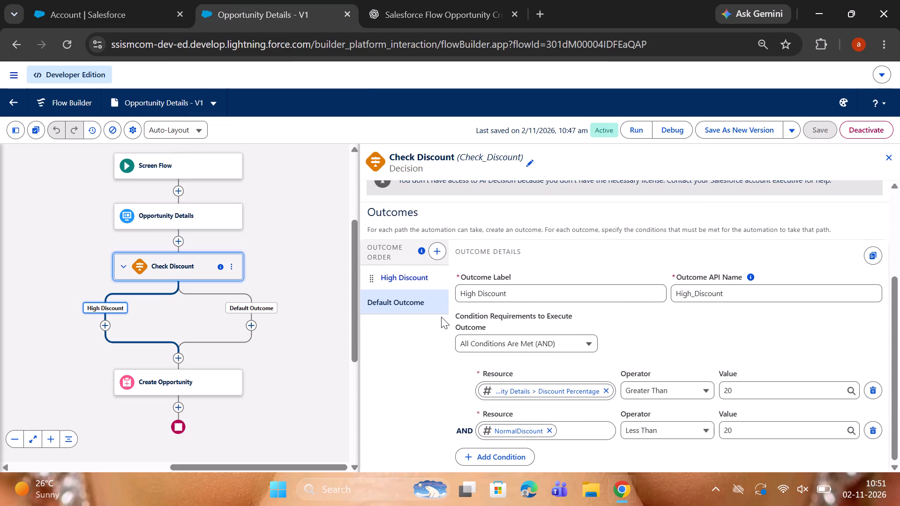
scroll(441, 317, down, 2)
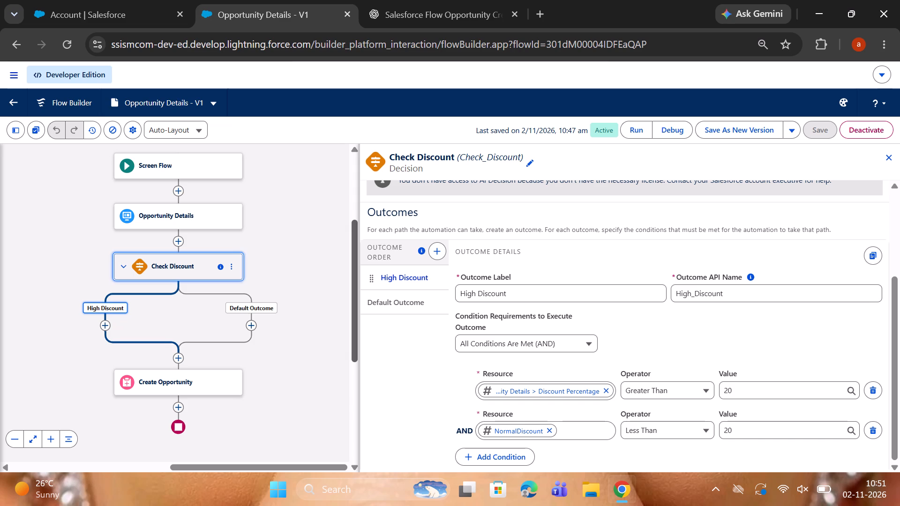
click(148, 320)
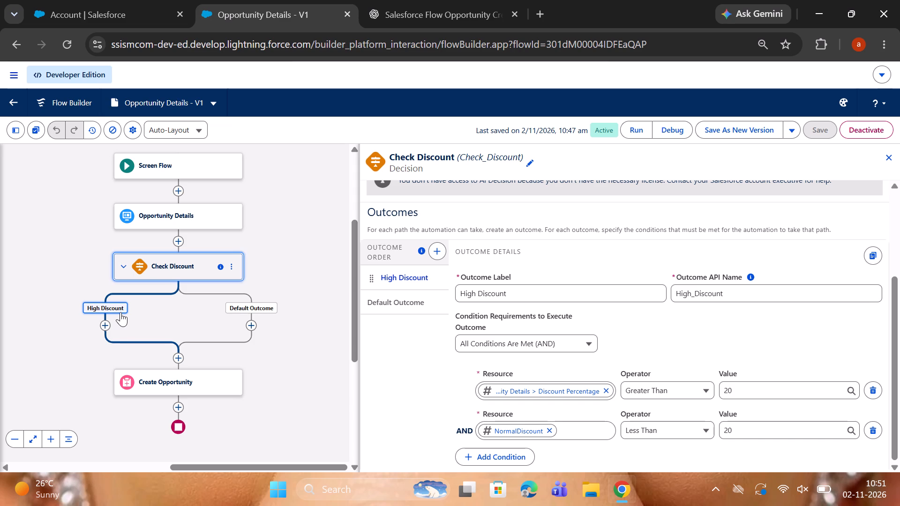
click(116, 312)
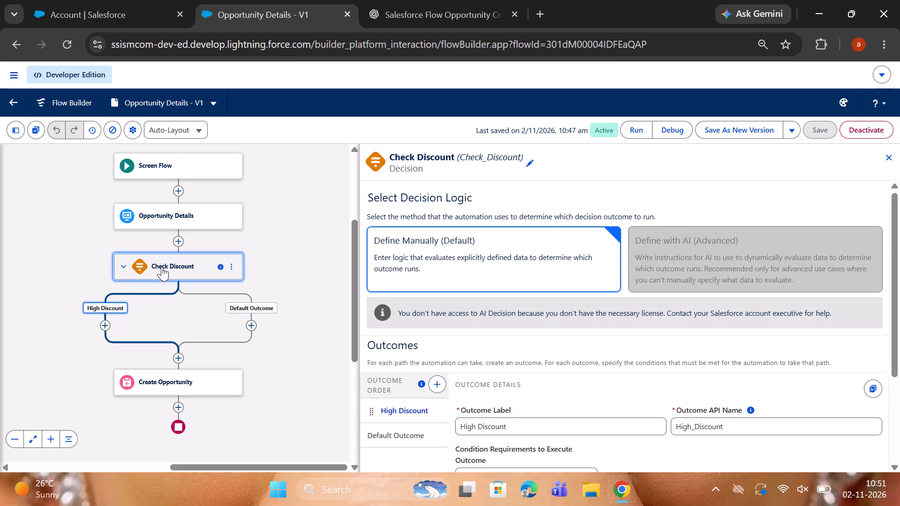
Open the Opportunity Details screen element and set the Discount Percentage number field's Decimal Places to 2.
click(168, 231)
click(165, 210)
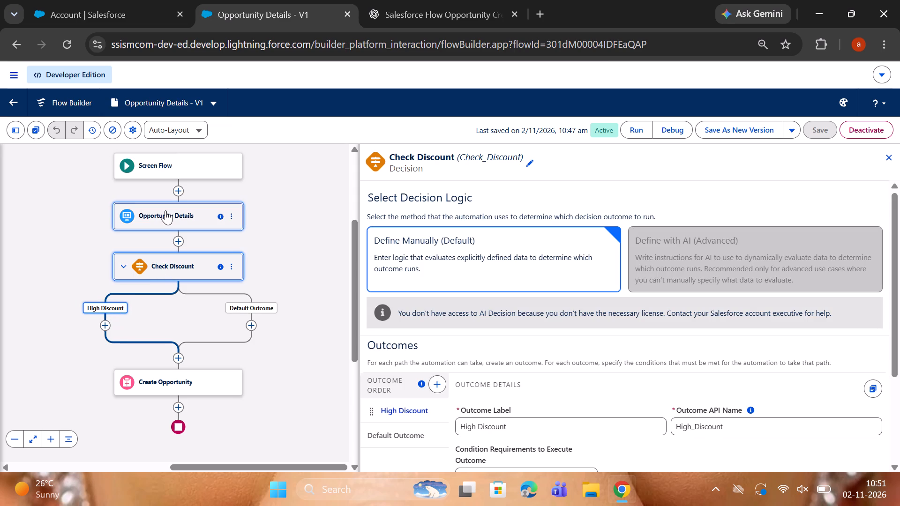
scroll(362, 277, down, 3)
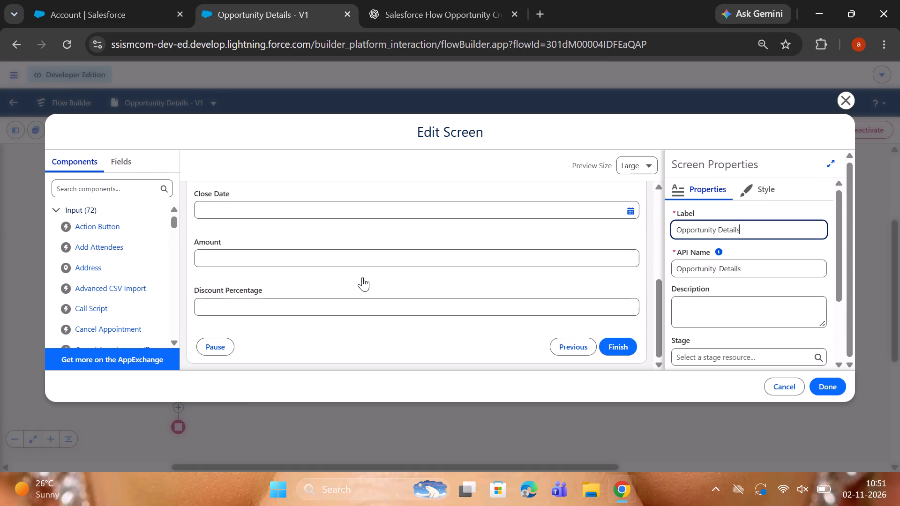
scroll(362, 277, up, 2)
scroll(420, 275, down, 5)
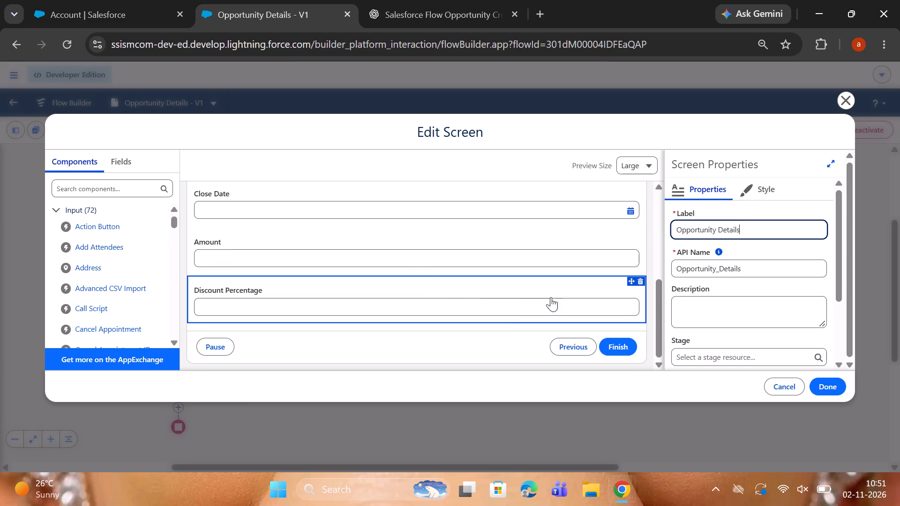
click(503, 316)
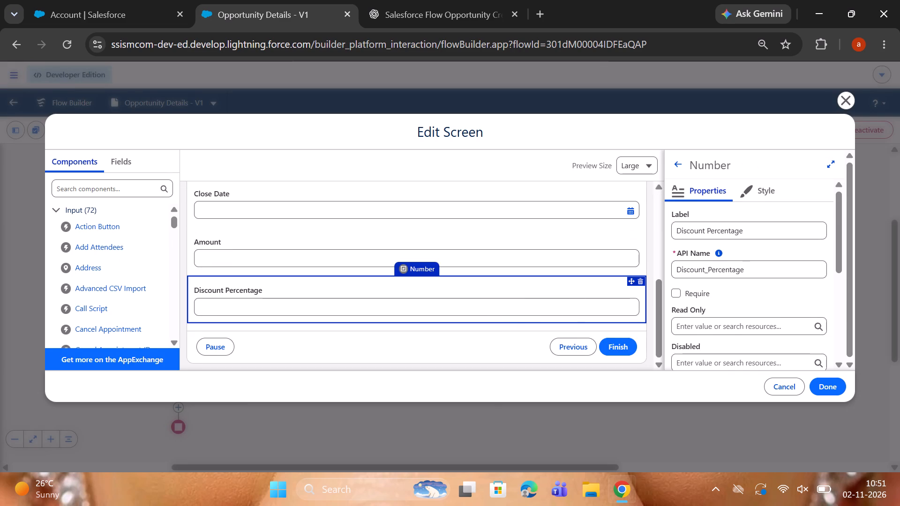
scroll(711, 268, down, 2)
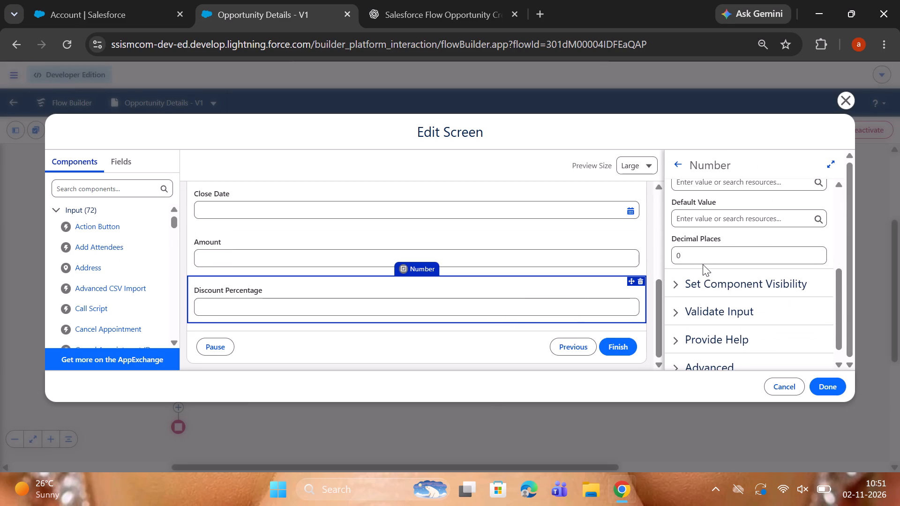
click(699, 260)
key(BackSpace)
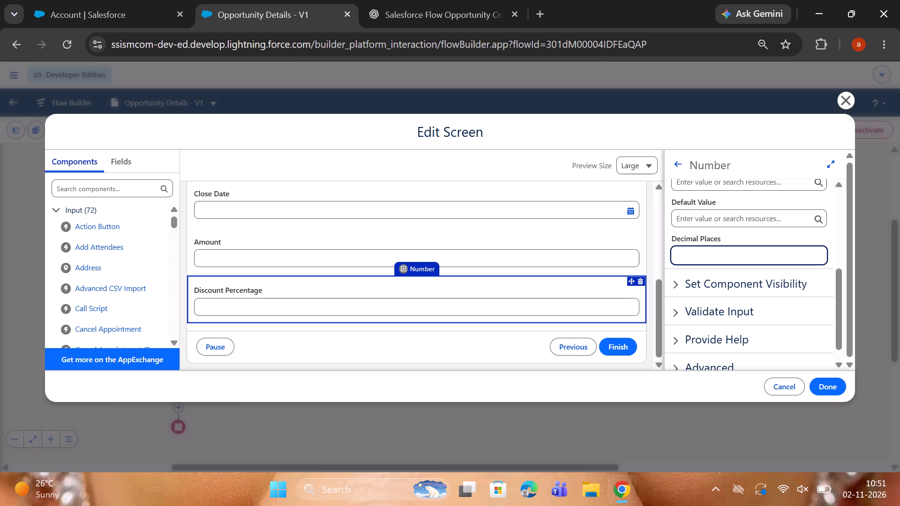
key(2)
click(711, 233)
scroll(702, 272, down, 3)
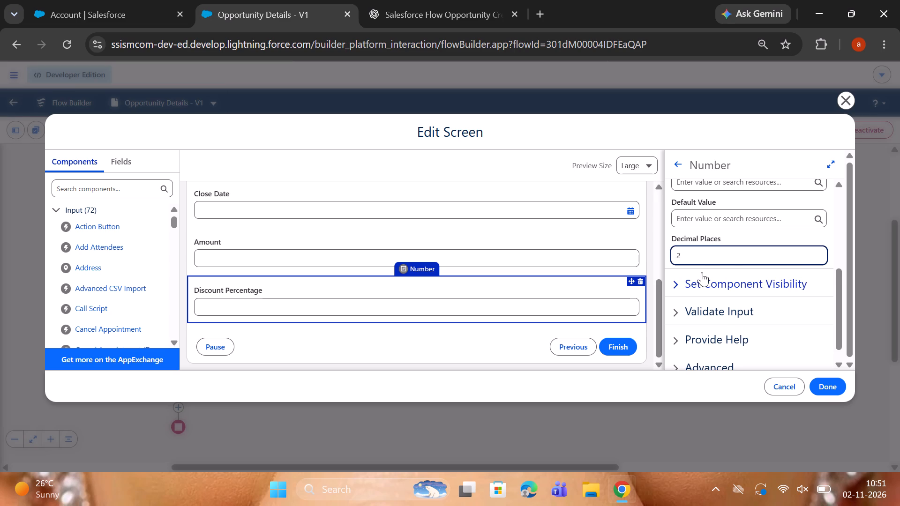
scroll(177, 283, down, 5)
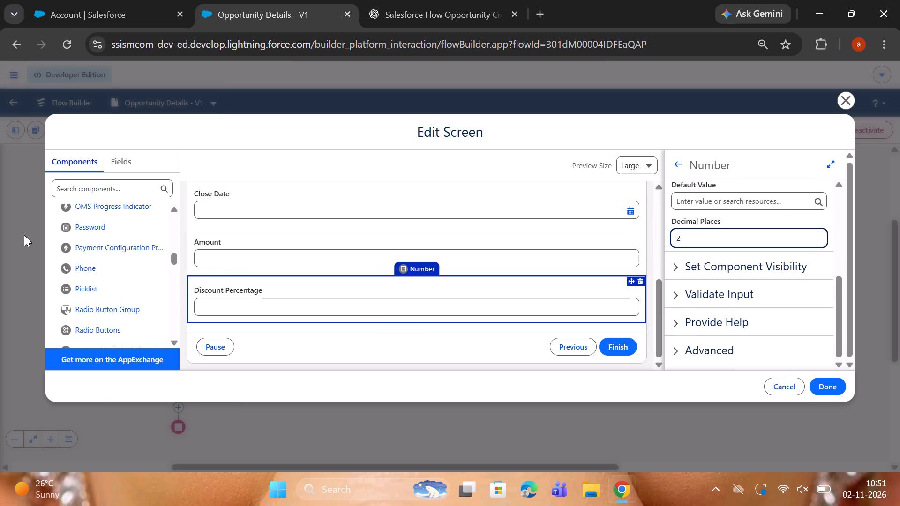
Search the screen's record variables for "dis", clear the search, and look through the available input components.
click(120, 165)
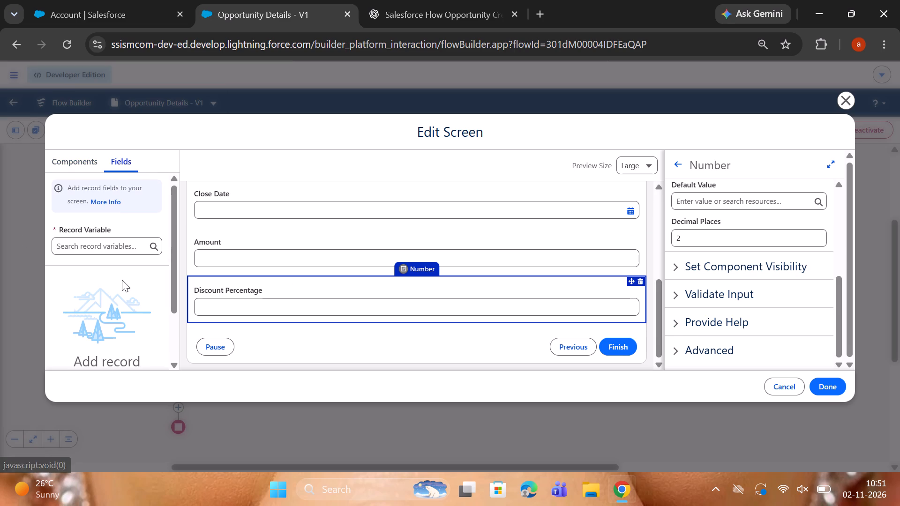
click(103, 248)
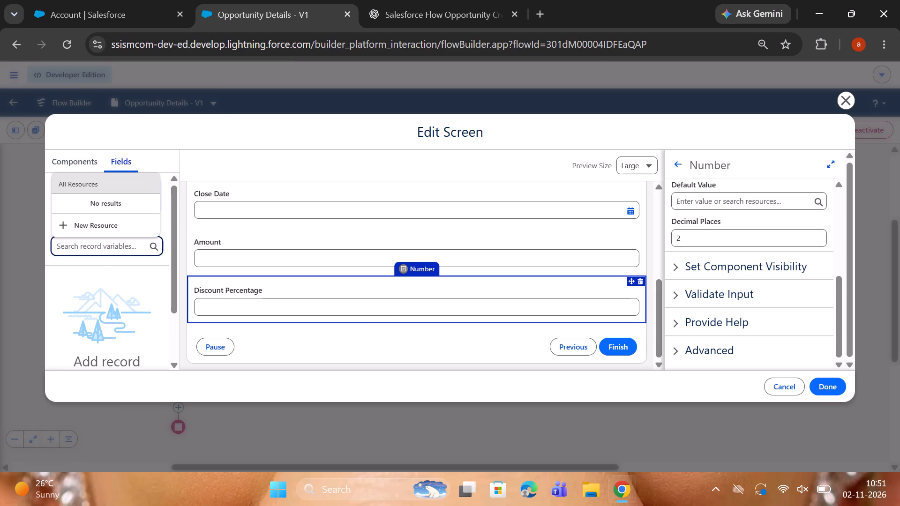
key(d)
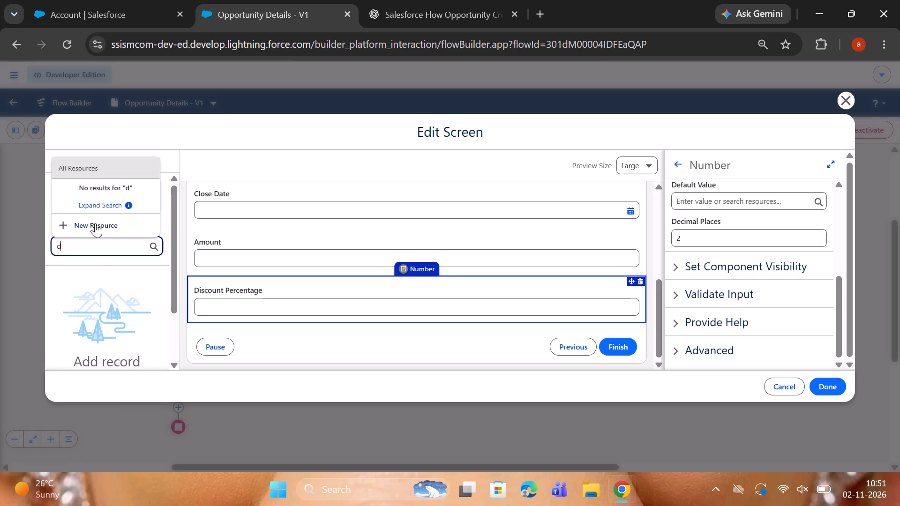
text(is)
key(BackSpace)
key(BackSpace)
key(BackSpace)
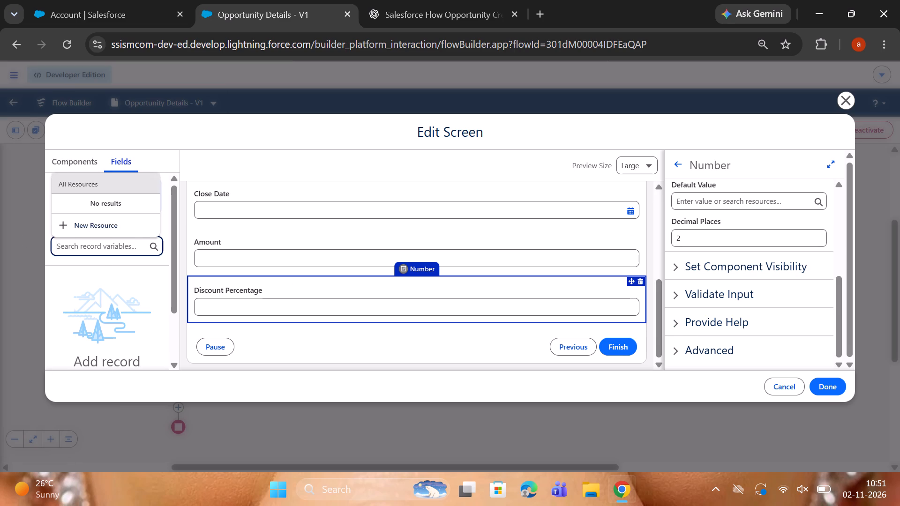
click(90, 275)
click(84, 170)
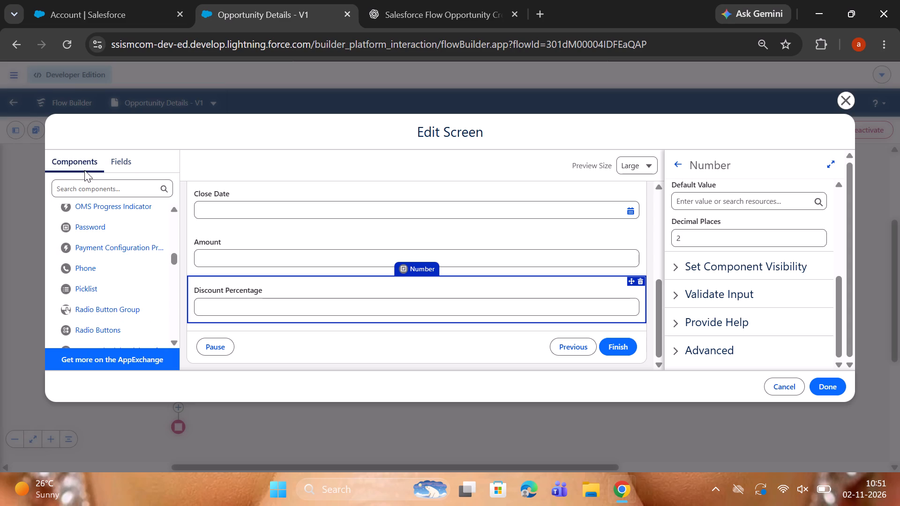
scroll(118, 259, down, 3)
scroll(118, 259, up, 5)
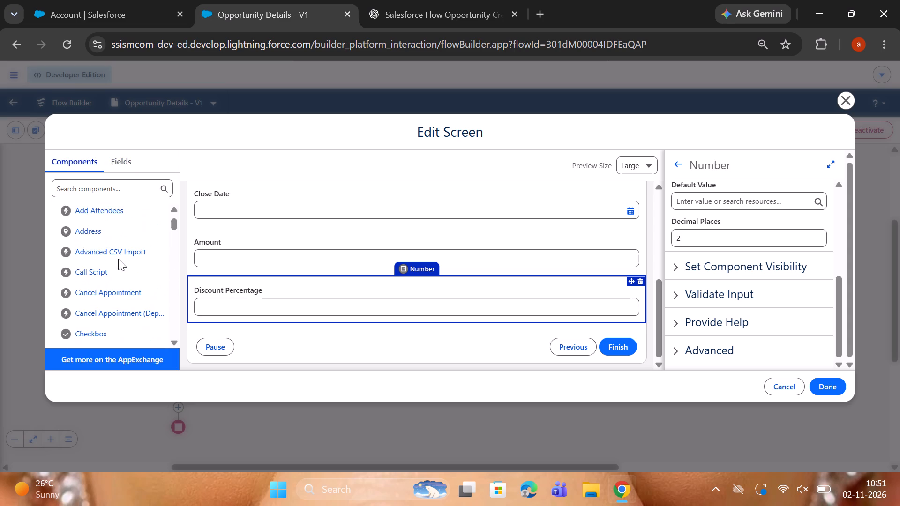
scroll(118, 259, down, 3)
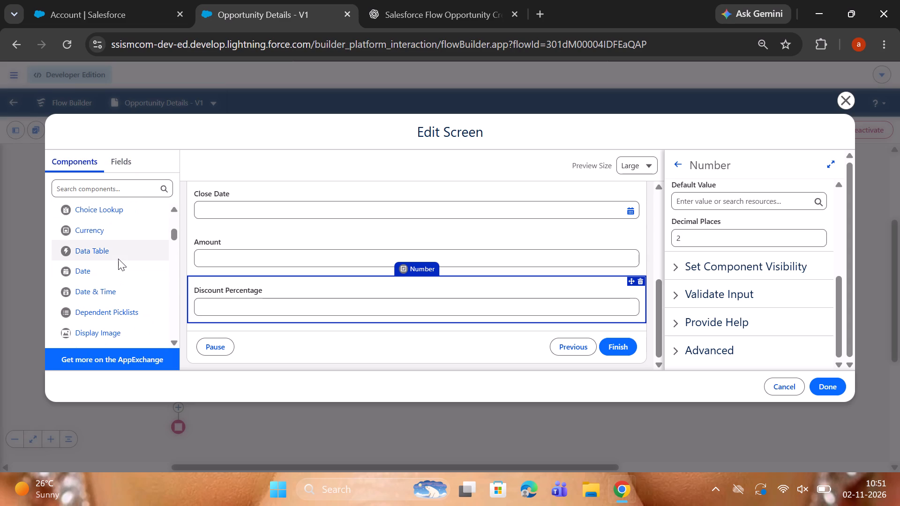
scroll(118, 259, down, 2)
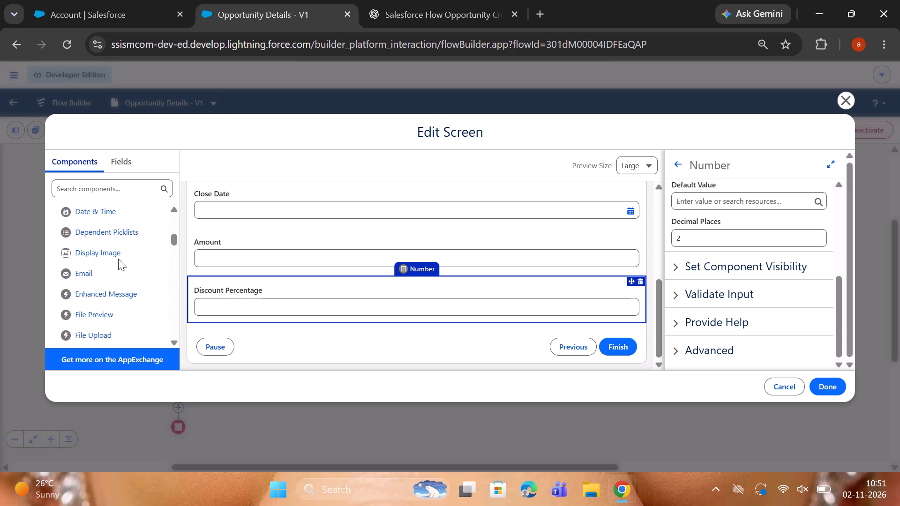
scroll(118, 259, down, 3)
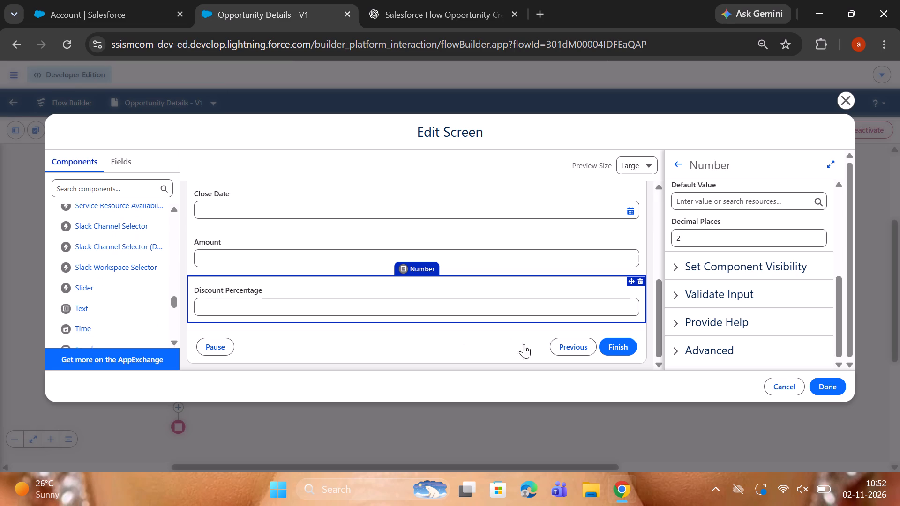
Apply the edits to the Opportunity Details screen and return to the flow canvas.
click(827, 382)
click(398, 267)
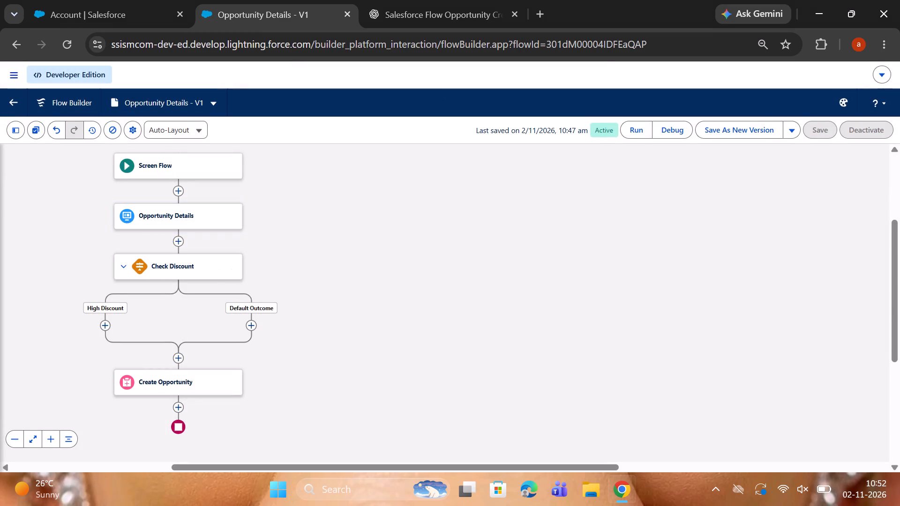
Try to save and debug the edited flow, and check its errors and warnings.
click(677, 130)
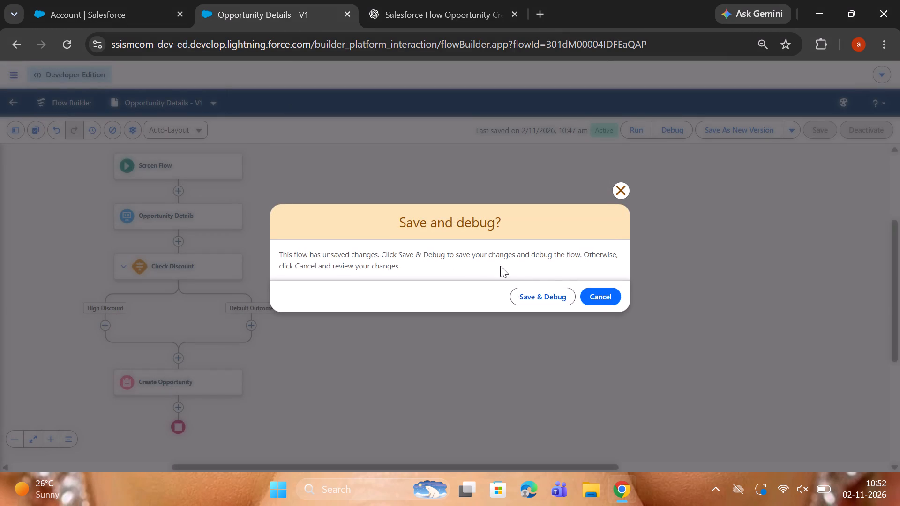
click(545, 296)
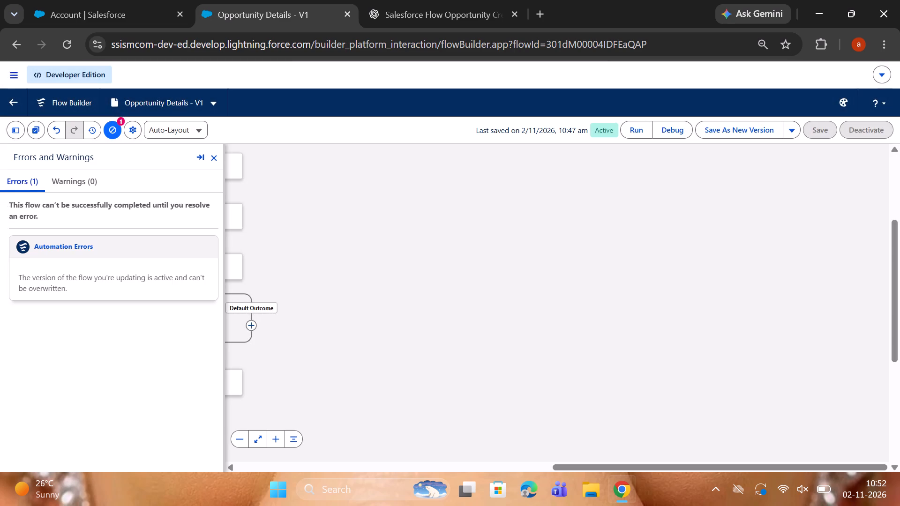
click(113, 126)
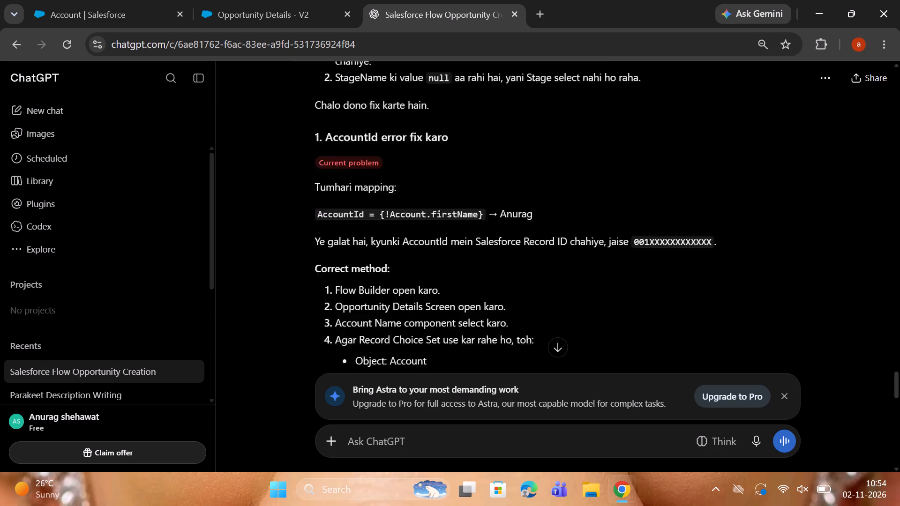
scroll(494, 315, down, 1)
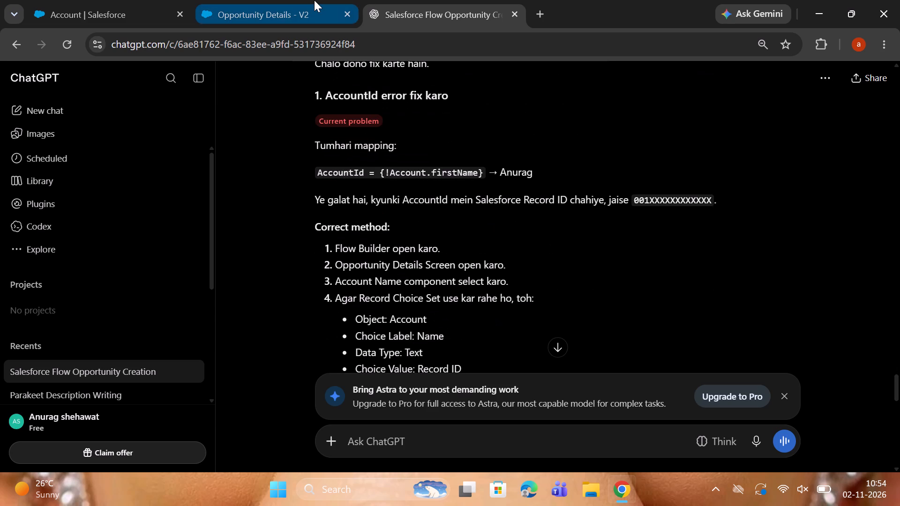
Return to Flow Builder, close the debug details and switch the Opportunity Details flow back to editing.
click(314, 0)
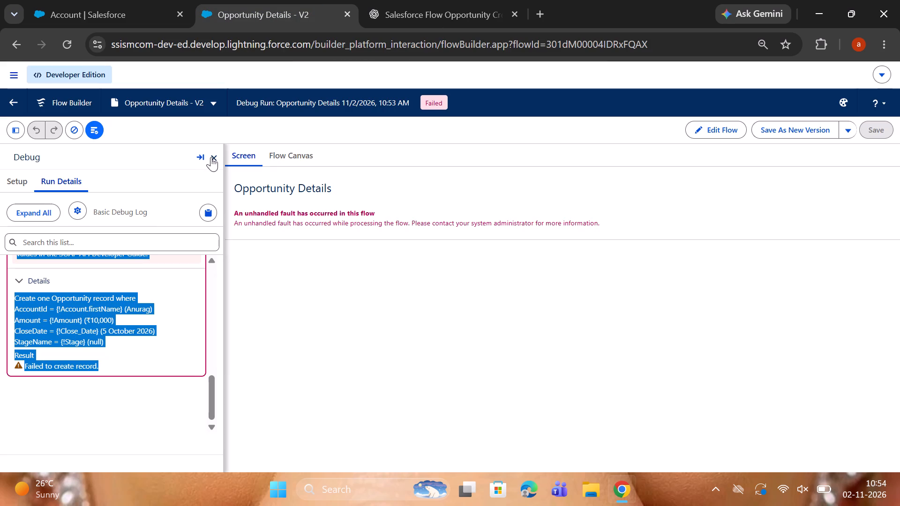
click(213, 157)
click(348, 303)
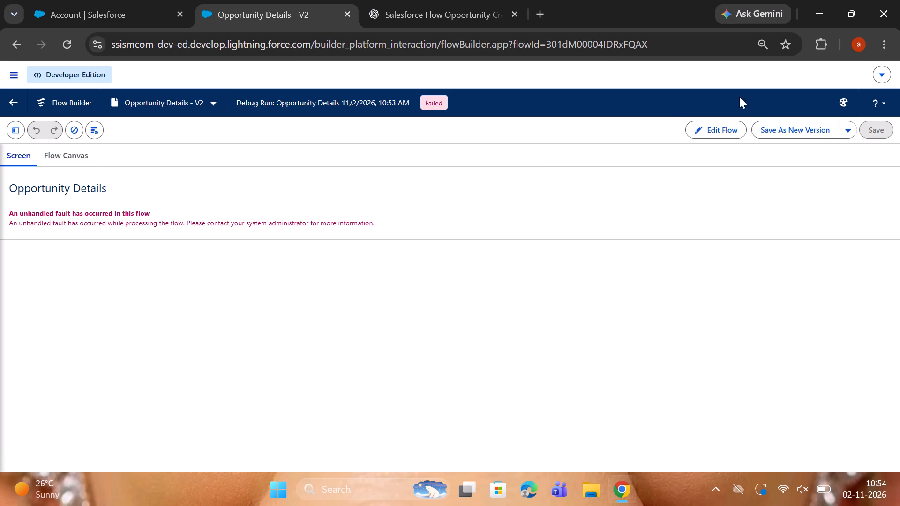
click(736, 132)
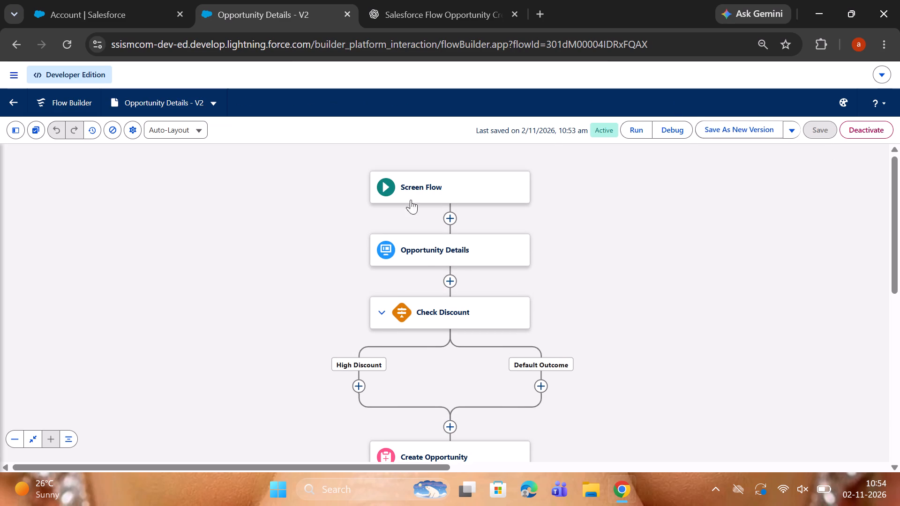
Examine the components on the Opportunity Details screen and the High Discount outcome conditions of the Check Discount decision.
click(425, 248)
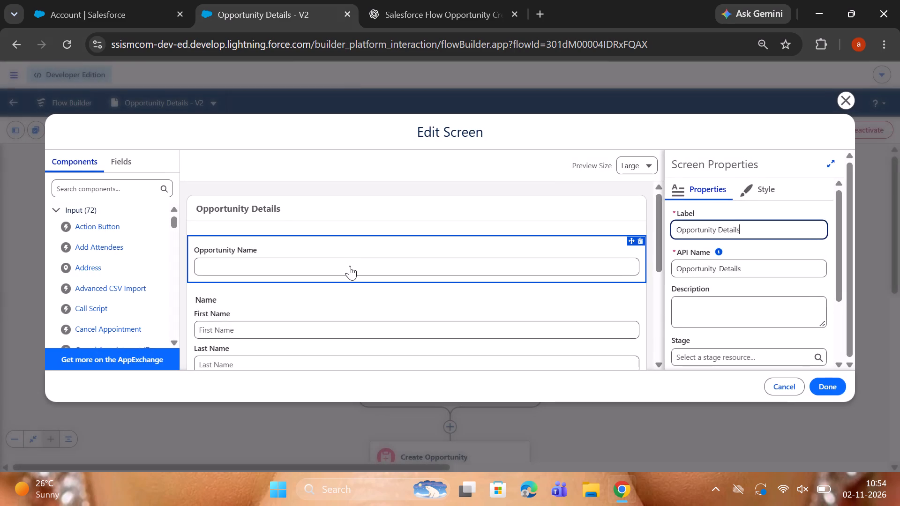
scroll(350, 266, down, 1)
scroll(350, 266, up, 2)
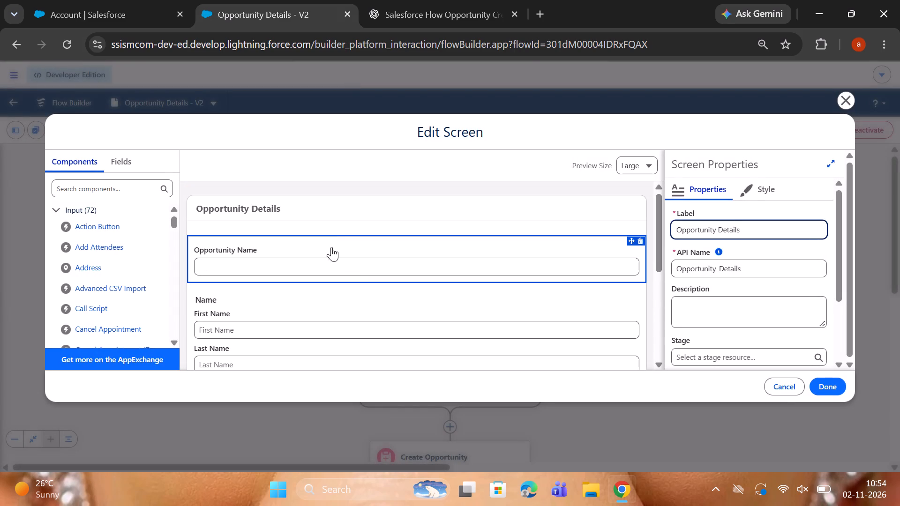
scroll(355, 305, down, 5)
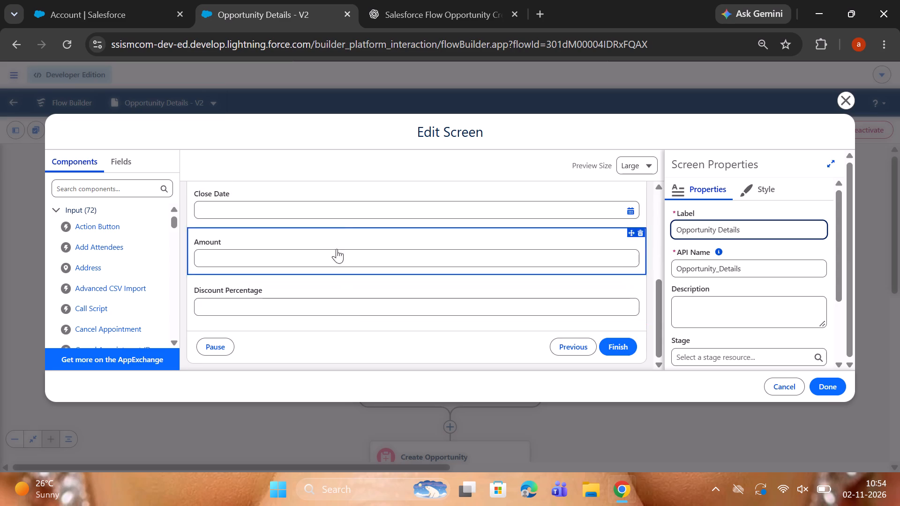
click(837, 97)
click(846, 98)
click(426, 313)
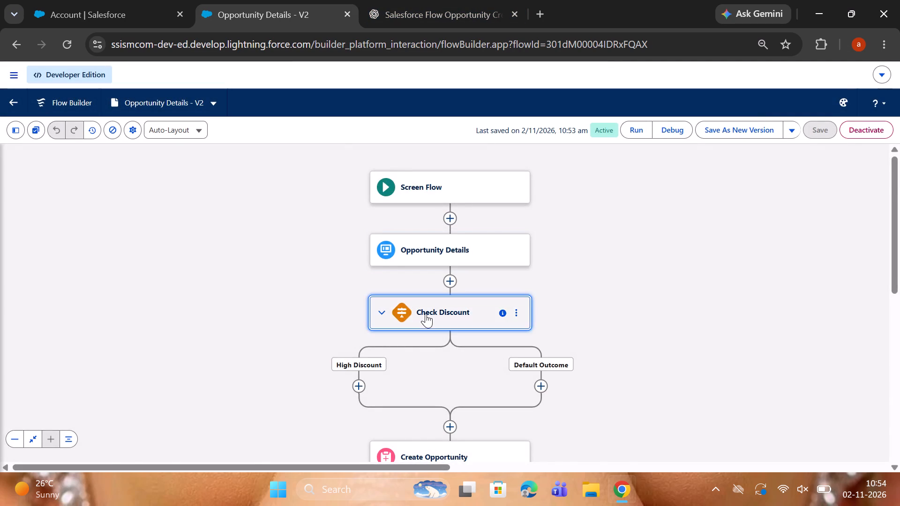
scroll(596, 308, down, 5)
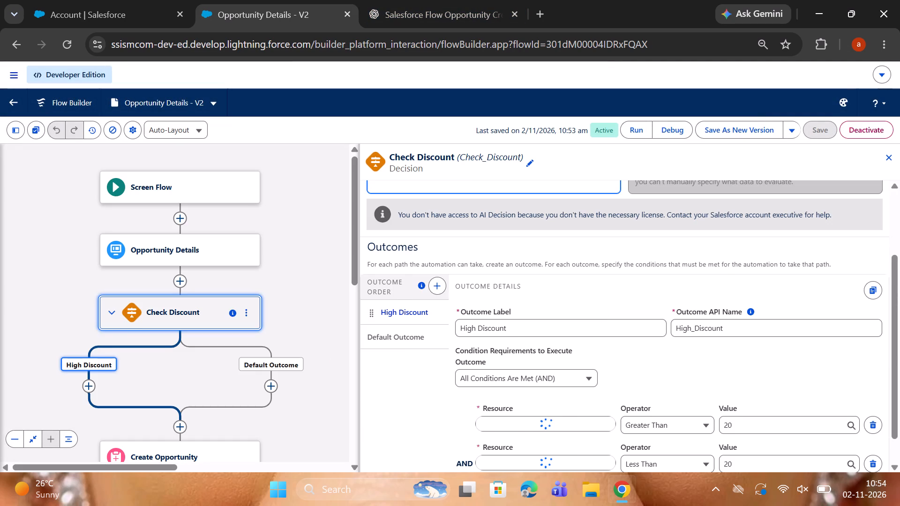
scroll(185, 398, down, 2)
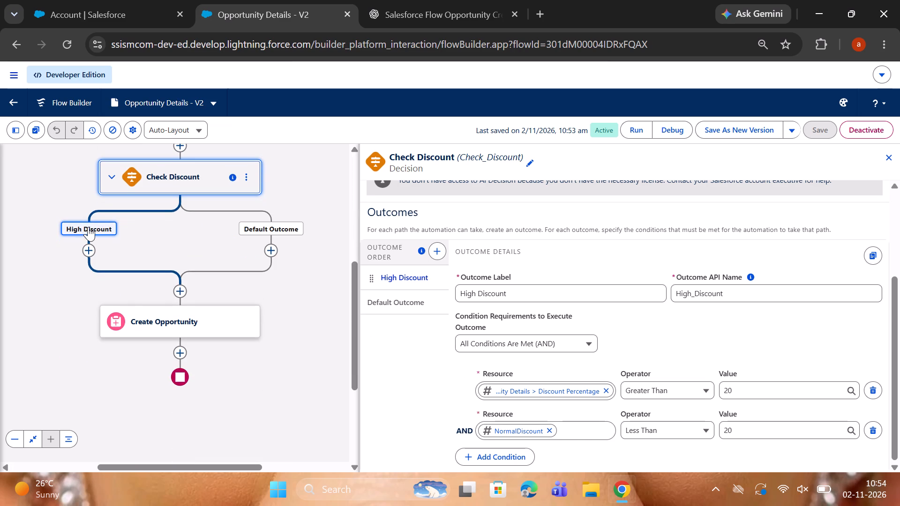
click(88, 227)
scroll(479, 319, down, 5)
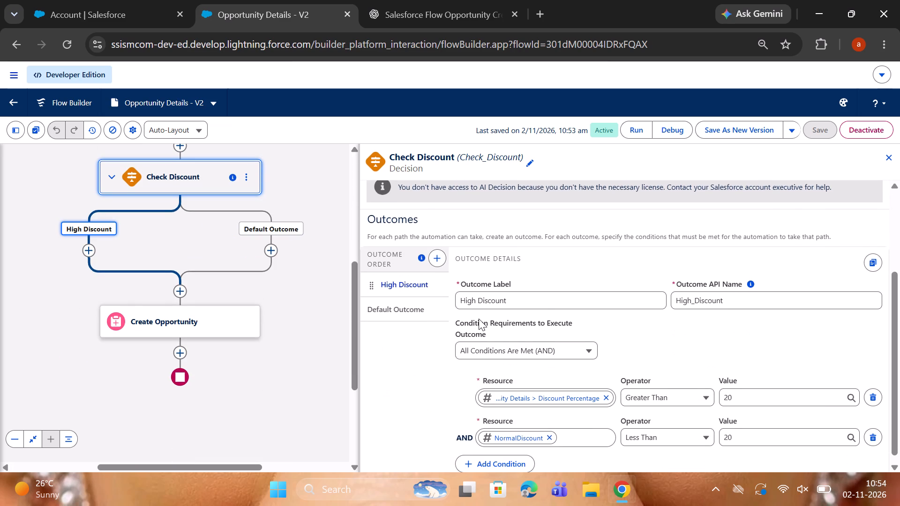
scroll(479, 319, down, 2)
In the Create Opportunity element, replace the Account ID field's value with Opportunity Details > Account > Last Name.
click(170, 329)
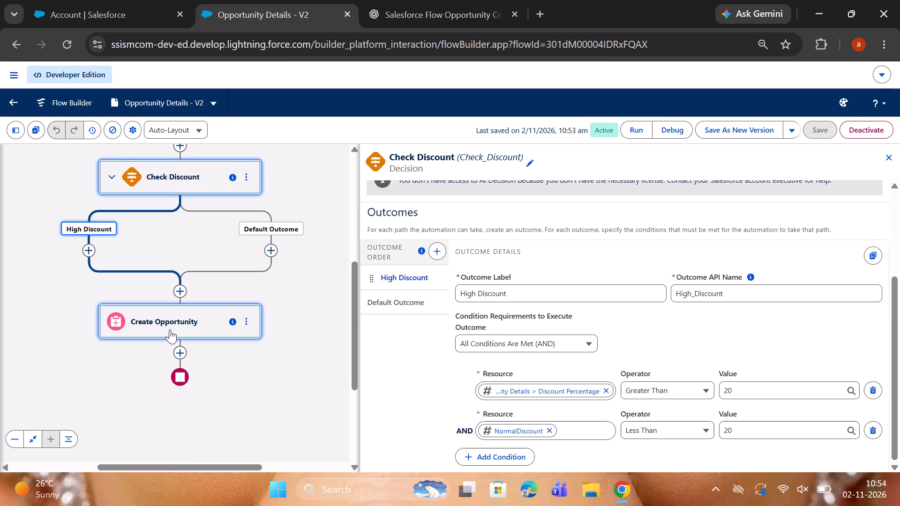
scroll(558, 360, down, 1)
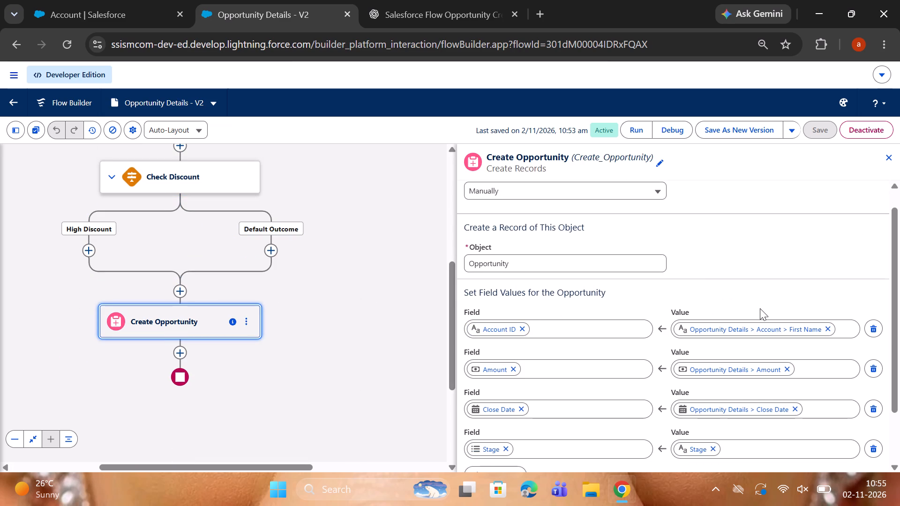
click(827, 325)
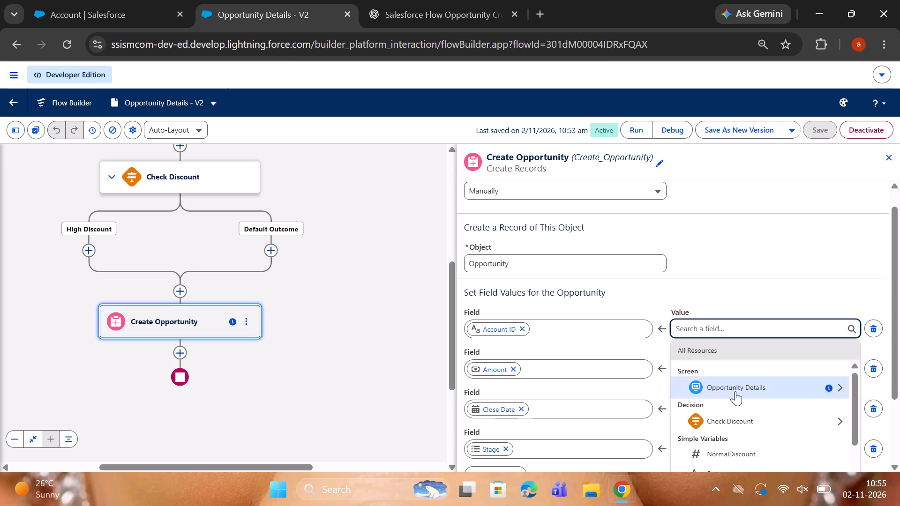
scroll(735, 394, down, 2)
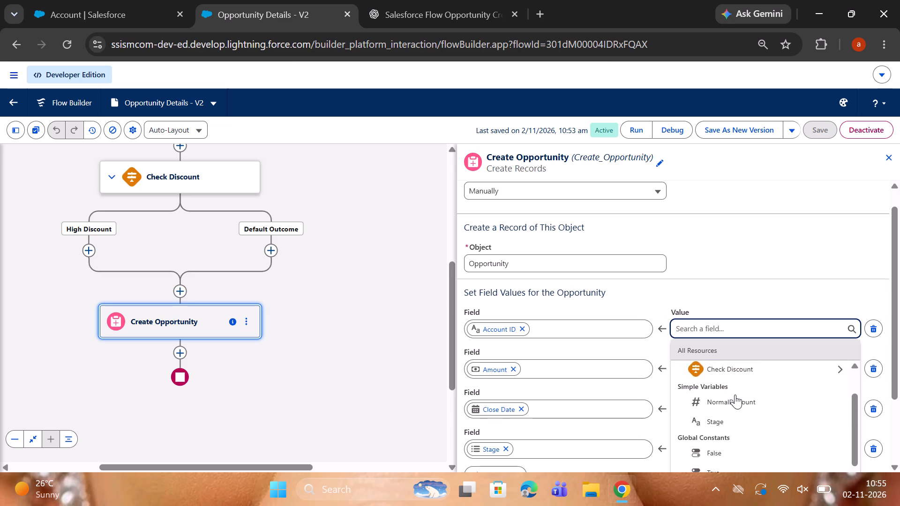
scroll(735, 394, down, 2)
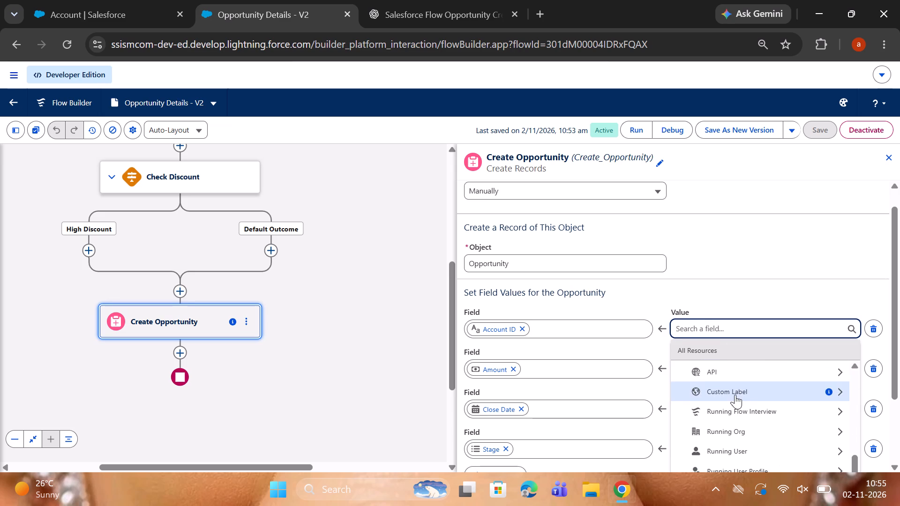
scroll(735, 394, down, 1)
text(ac)
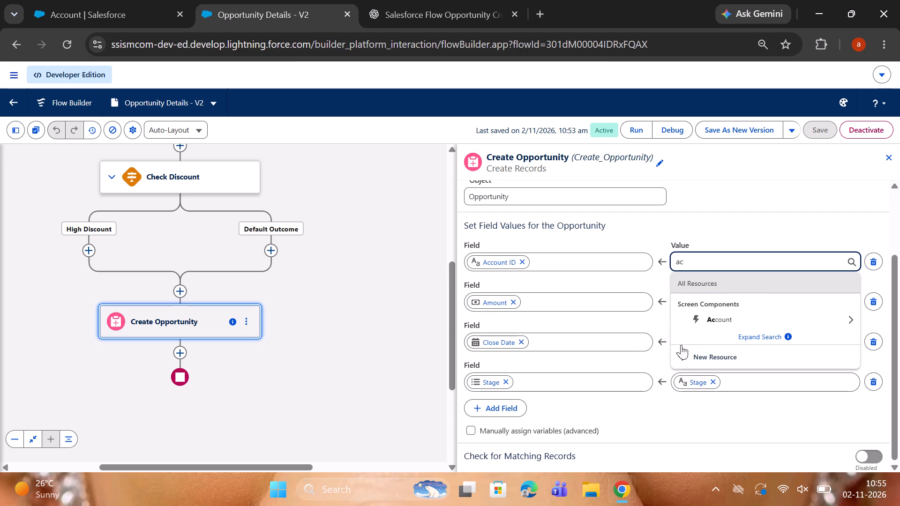
click(704, 311)
scroll(739, 393, down, 1)
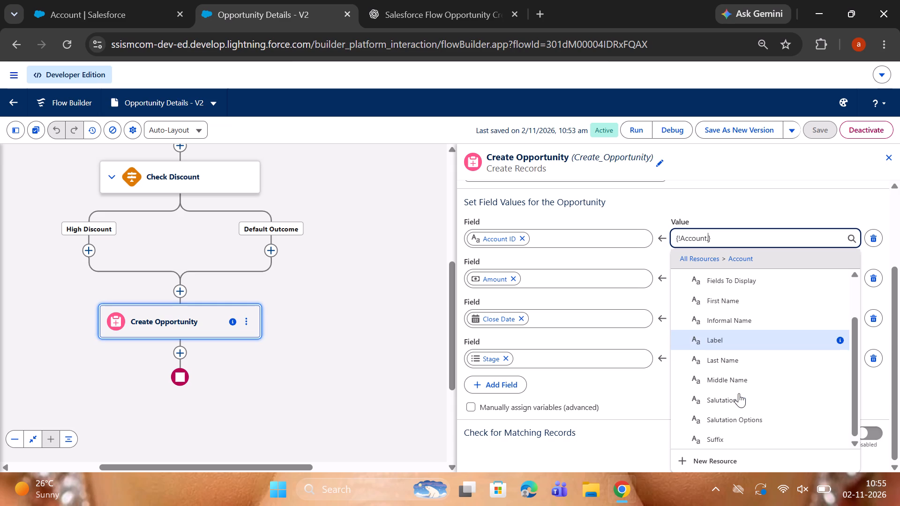
scroll(739, 393, down, 1)
scroll(735, 350, up, 1)
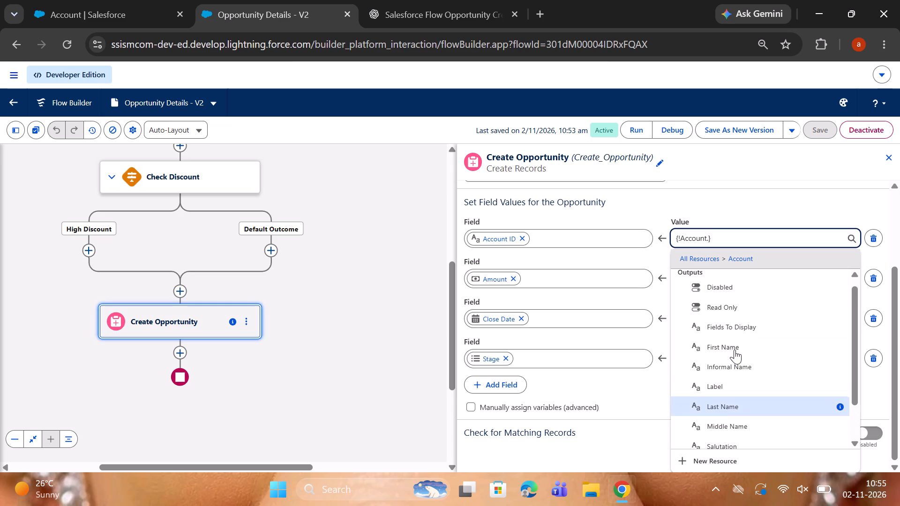
scroll(735, 350, up, 1)
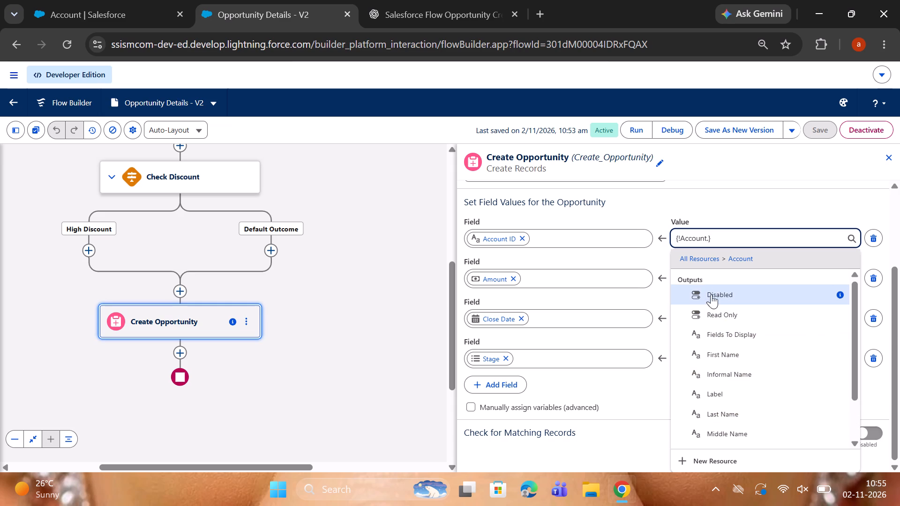
scroll(729, 340, down, 1)
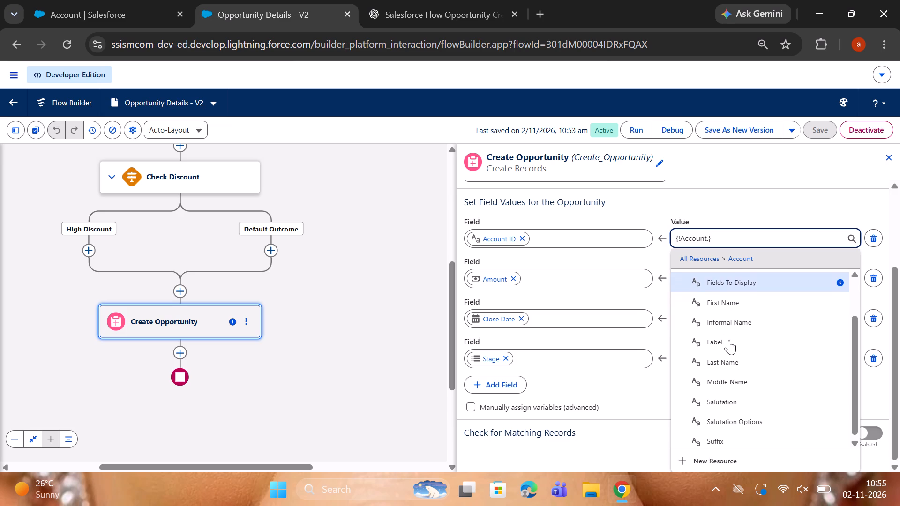
scroll(729, 340, down, 1)
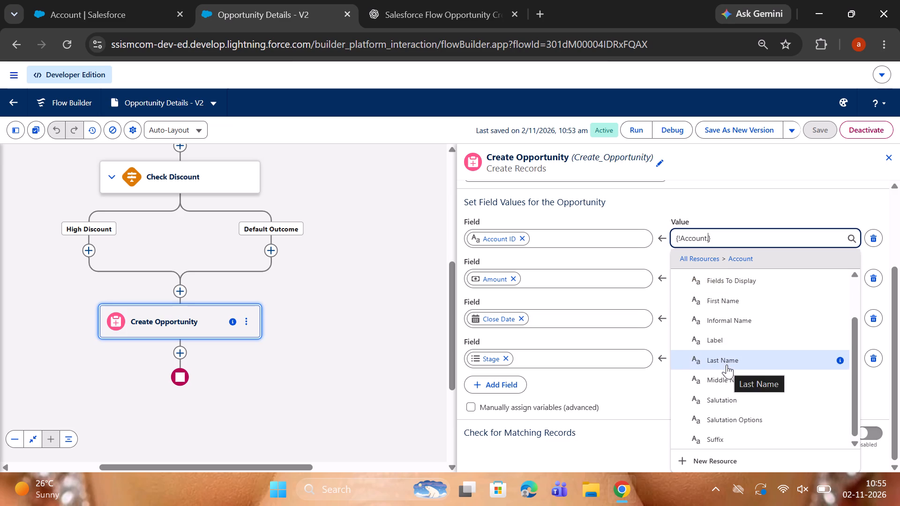
click(724, 353)
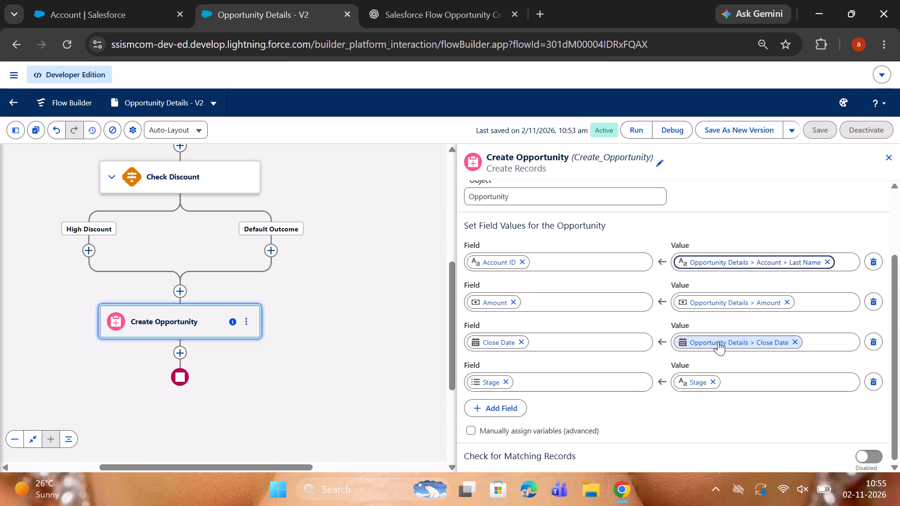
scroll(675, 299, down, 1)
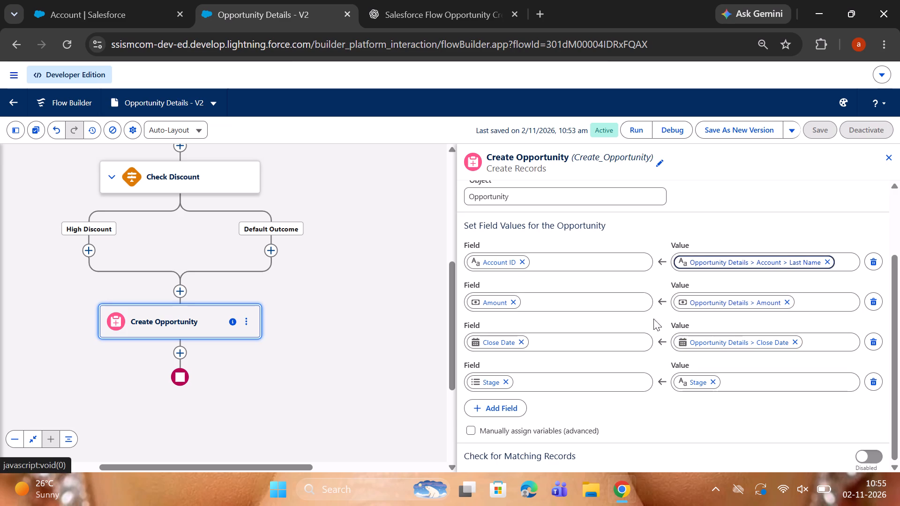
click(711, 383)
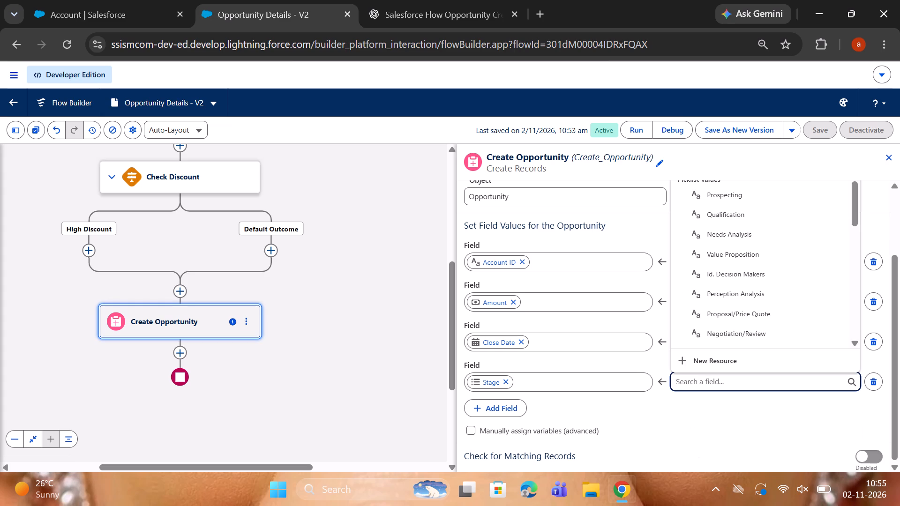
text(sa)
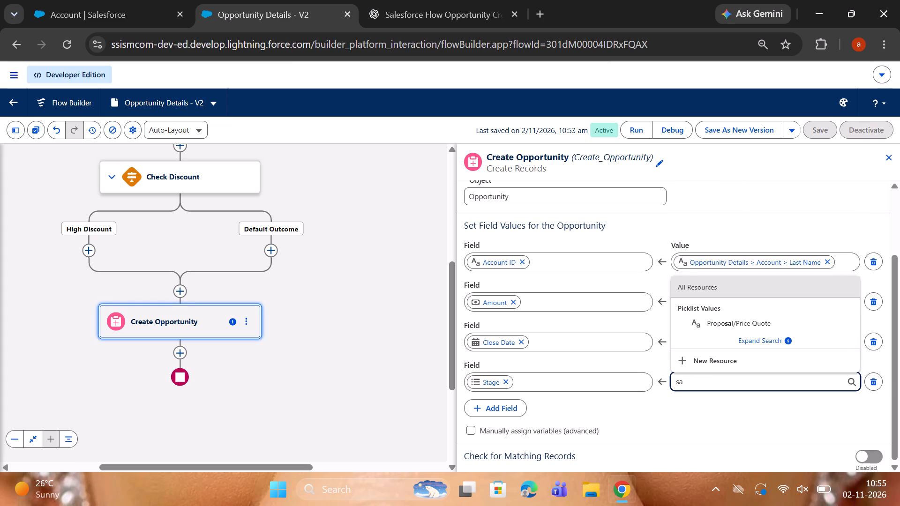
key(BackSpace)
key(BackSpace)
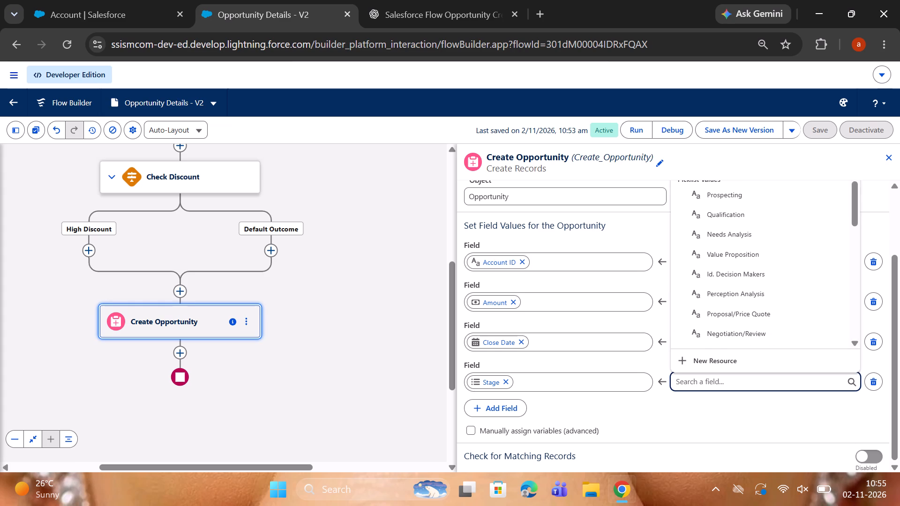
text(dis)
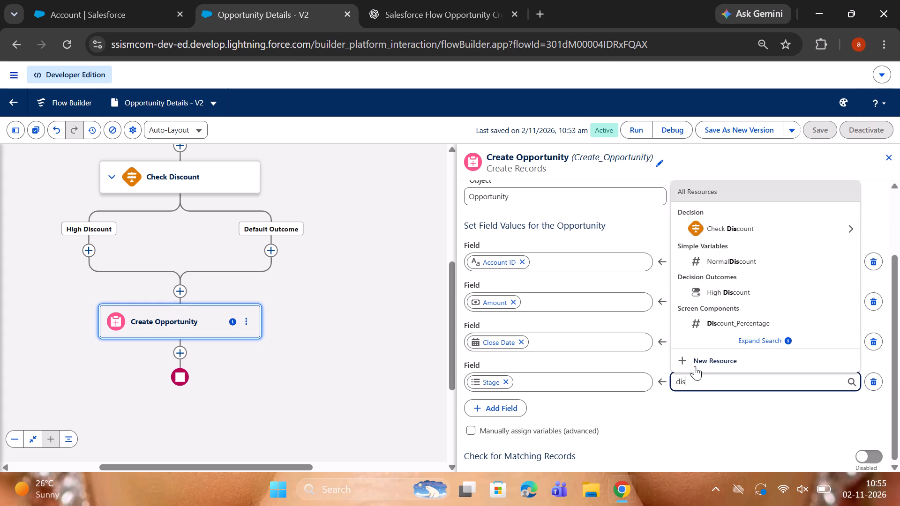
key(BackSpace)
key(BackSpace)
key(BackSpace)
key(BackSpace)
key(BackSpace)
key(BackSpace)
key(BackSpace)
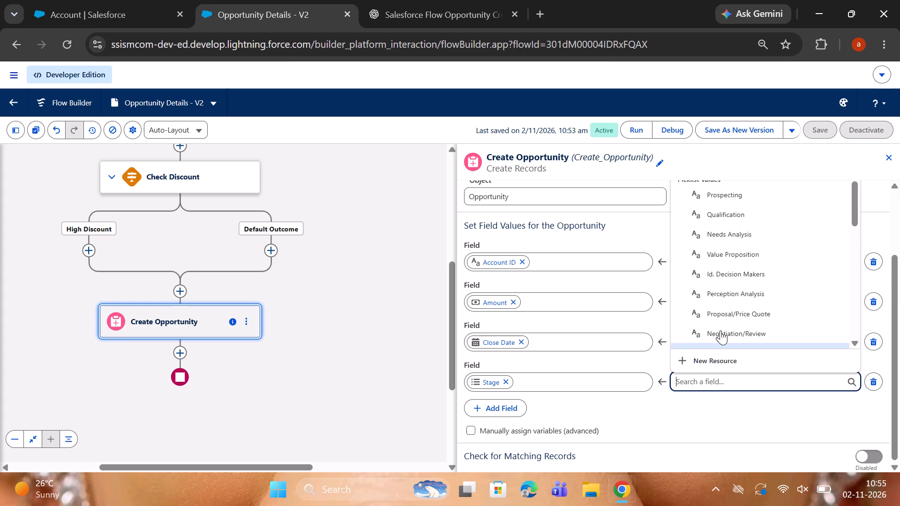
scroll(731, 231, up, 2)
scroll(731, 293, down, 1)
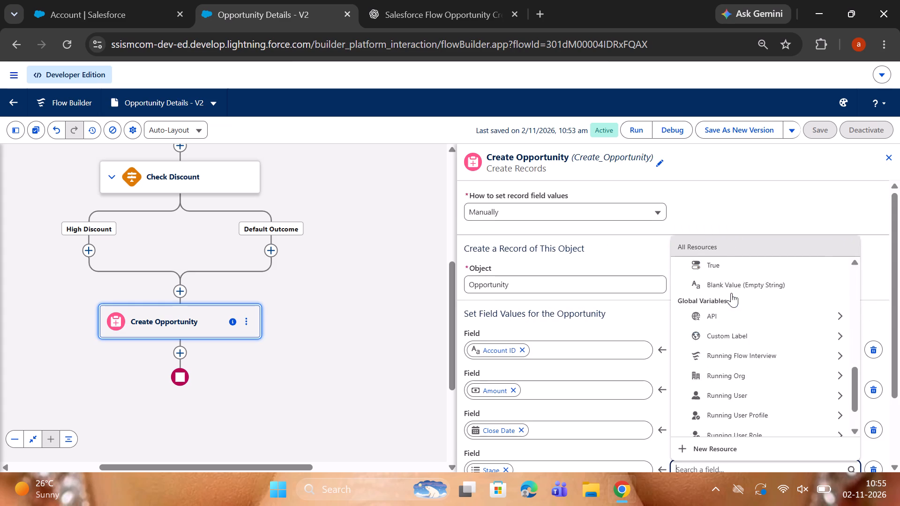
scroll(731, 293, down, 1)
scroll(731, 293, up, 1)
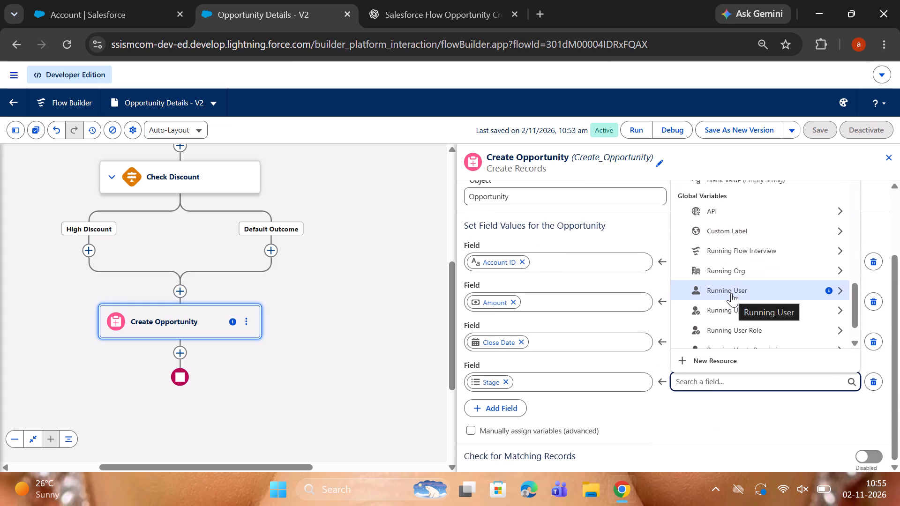
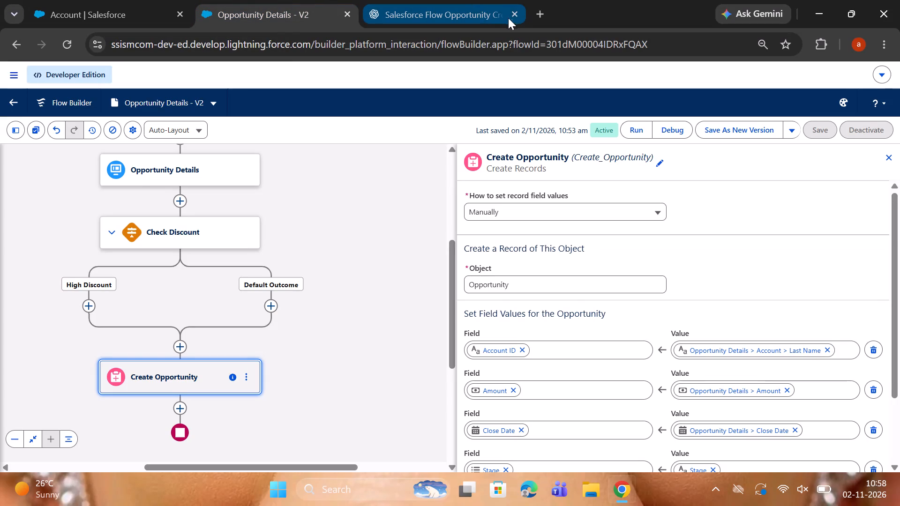
Close the ChatGPT conversation about the Salesforce Flow opportunity, keeping the flow open.
click(514, 14)
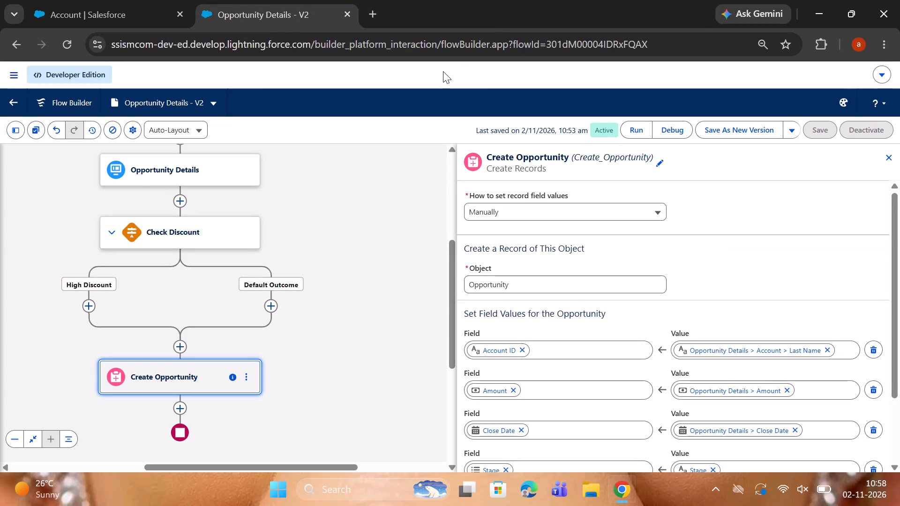